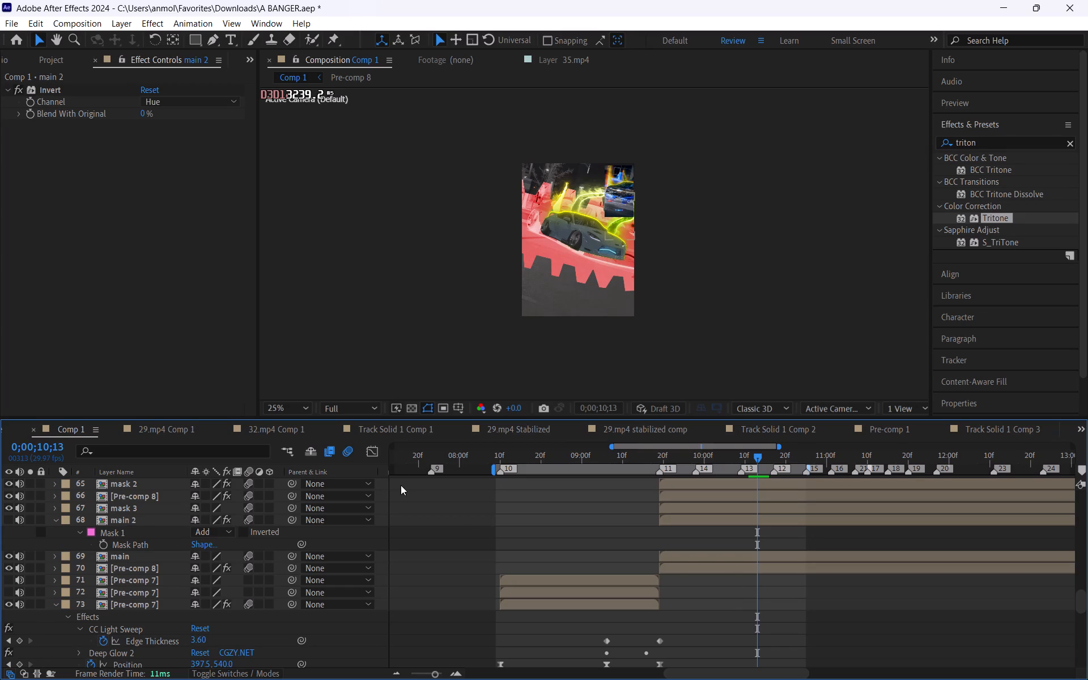
Scrub through Comp 1 from 0;00;08;10 to 0;00;08;29 to check the Pre-comp 7 animation.
left_click(499, 457)
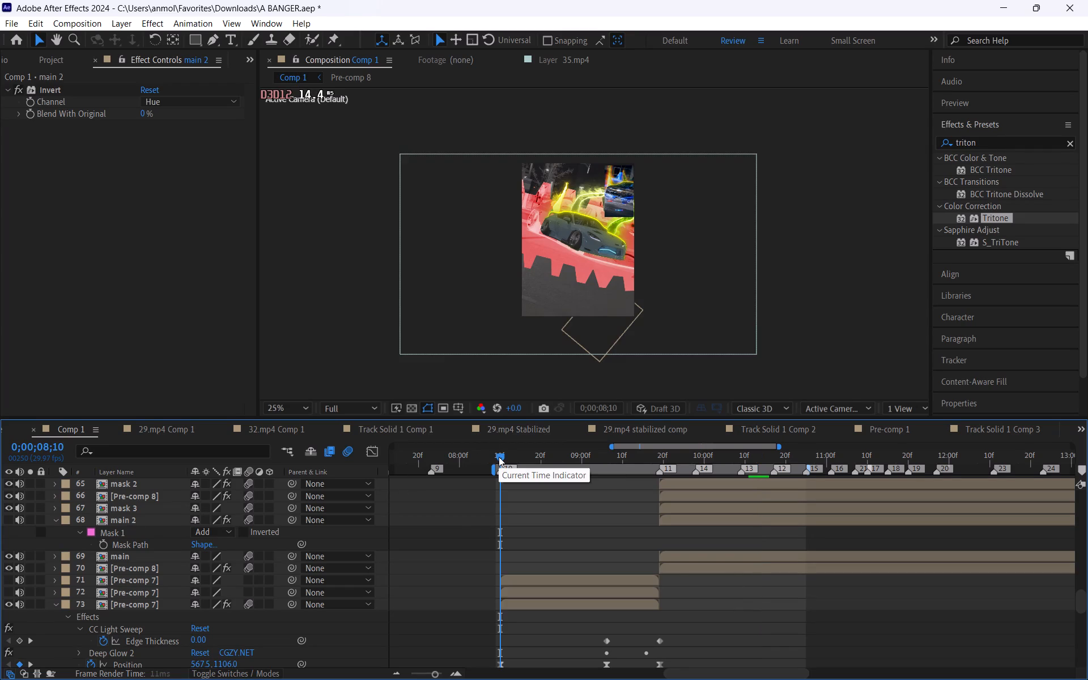
left_click_drag(505, 462, 579, 491)
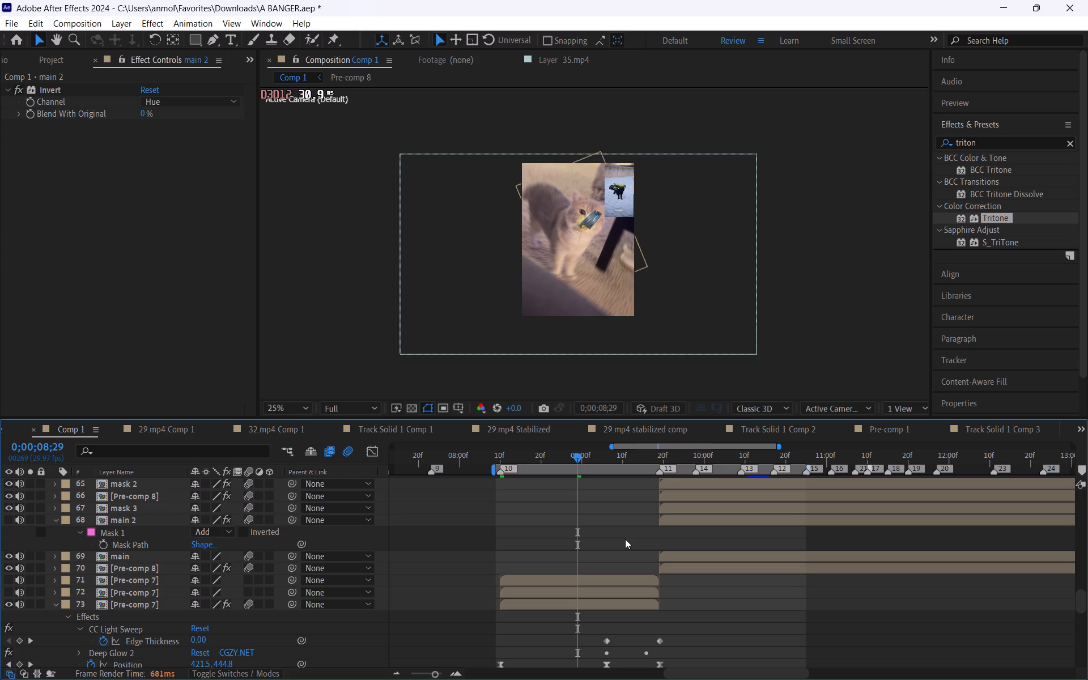
Save the project under its existing name.
key("ctrl+s")
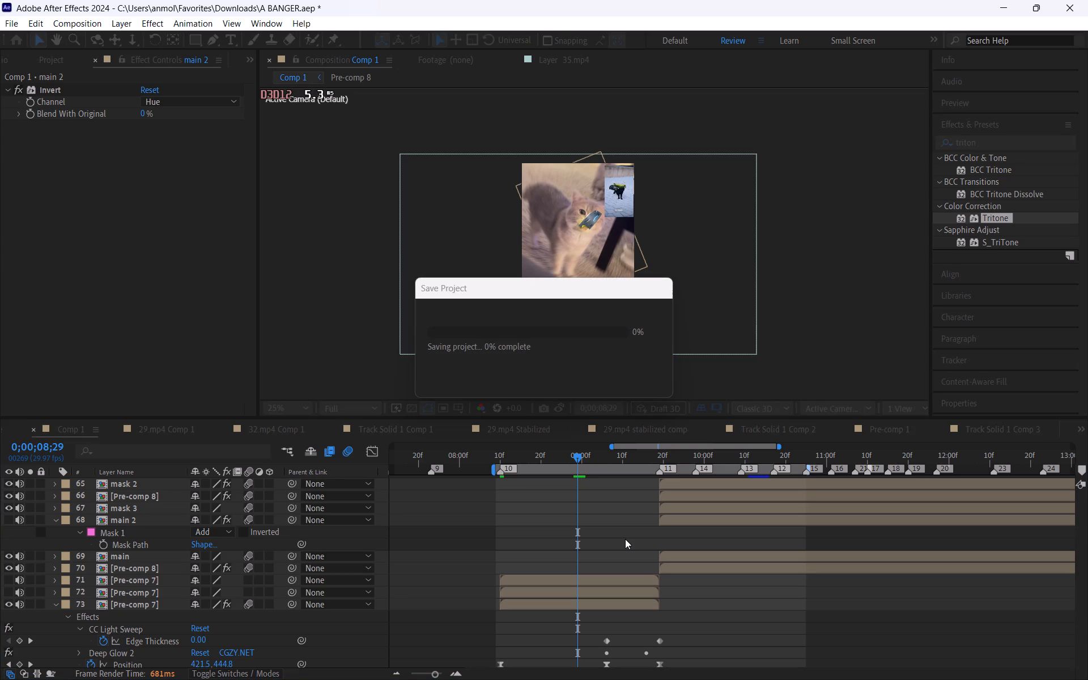
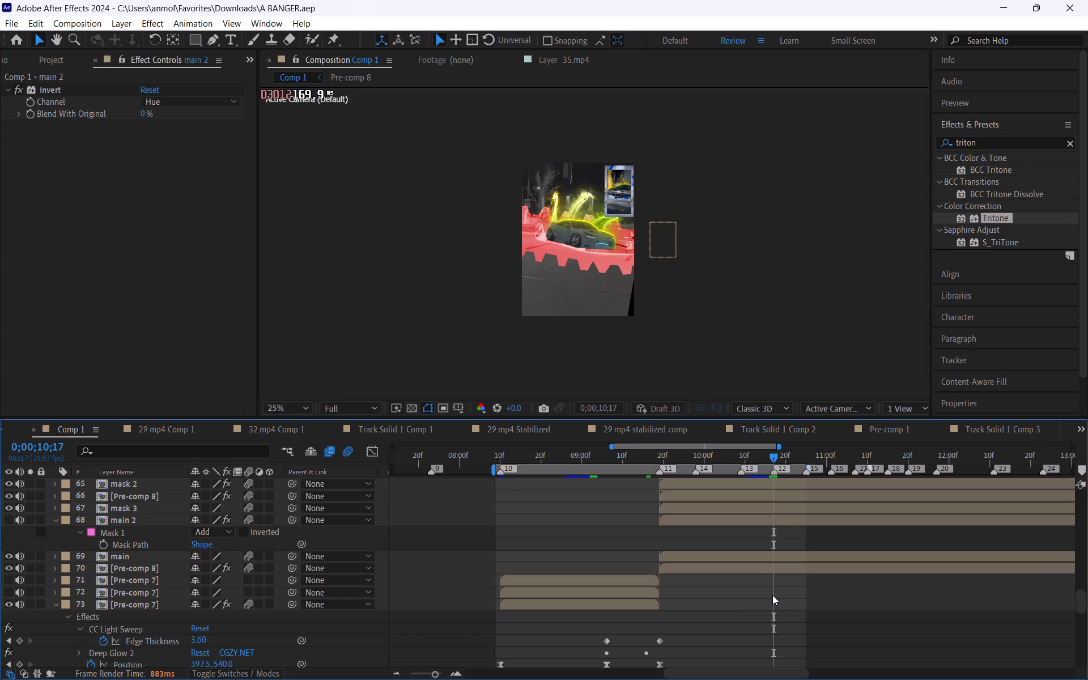
Move Comp 1's playhead to 0;00;10;18 and open Pre-comp 8 from the main layer.
left_click(781, 454)
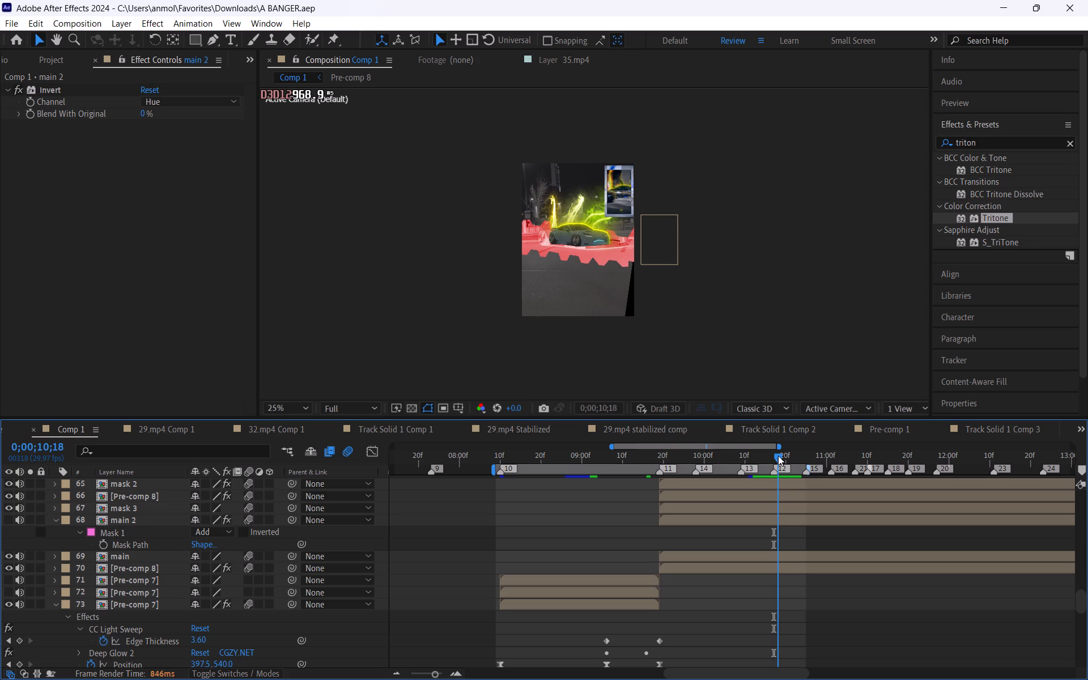
left_click(773, 516)
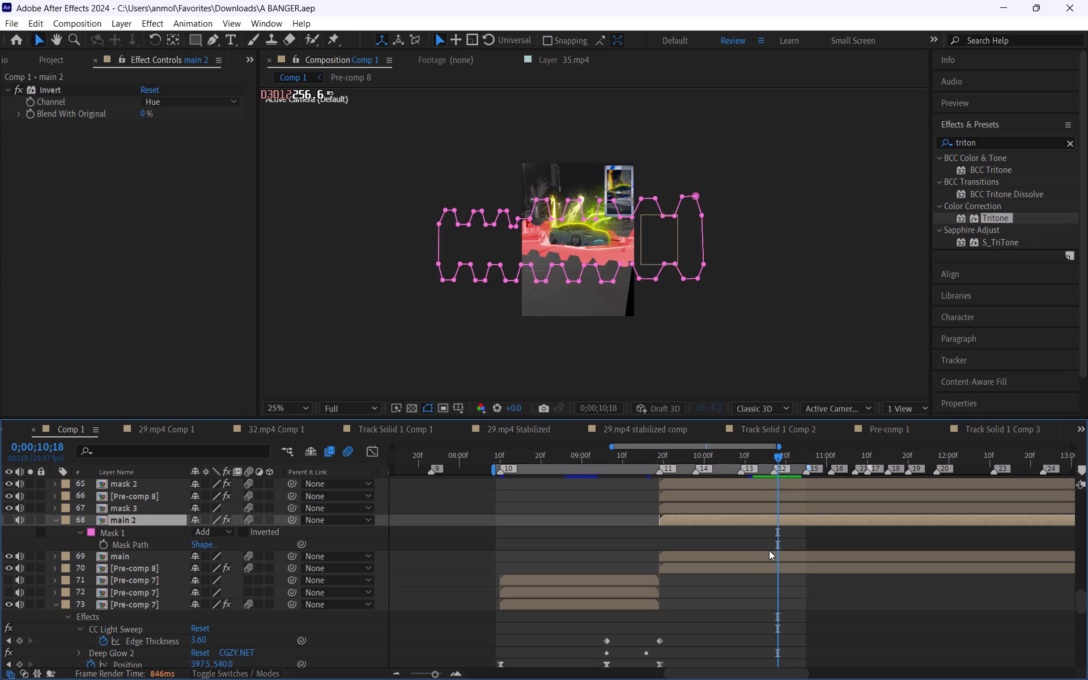
left_click(771, 555)
left_click(771, 555)
left_click(771, 555)
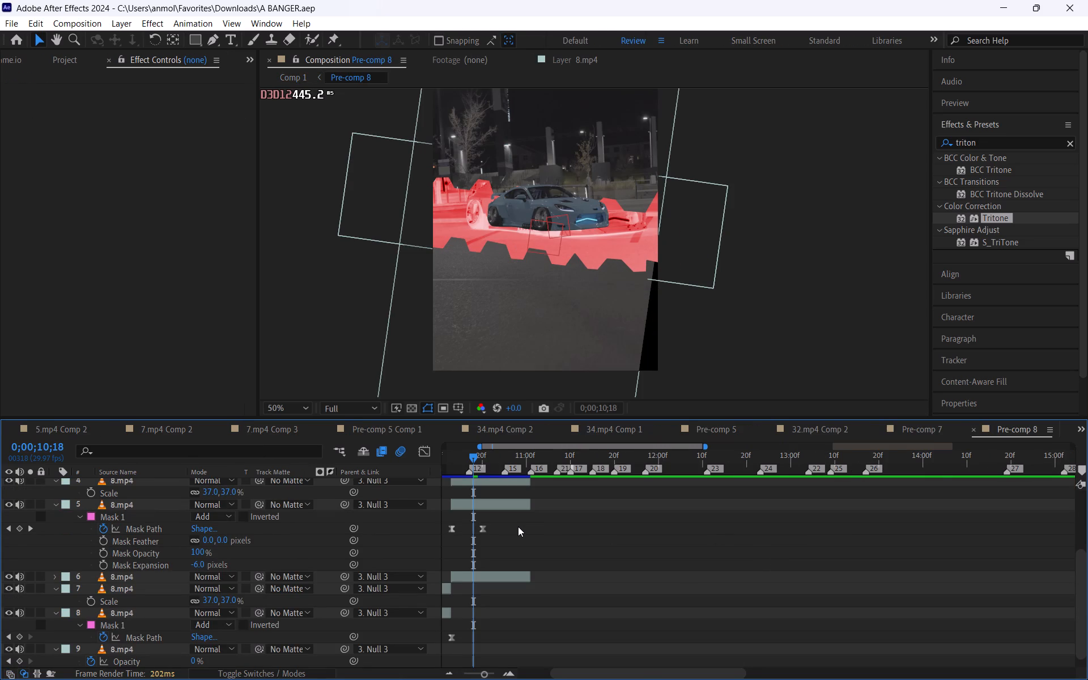
Shorten the Mask Path animation on layer 5 (8.mp4) so its last keyframe falls at 0;00;10;18.
type("==")
key("space")
left_click_drag(518, 526, 809, 549)
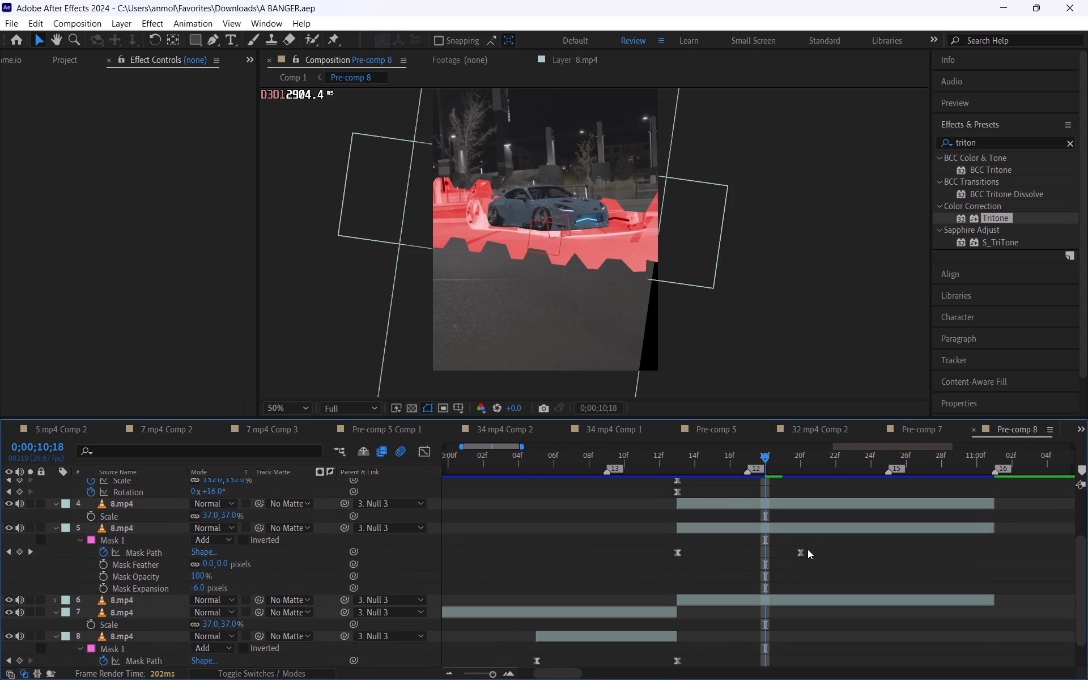
left_click_drag(808, 550, 669, 558)
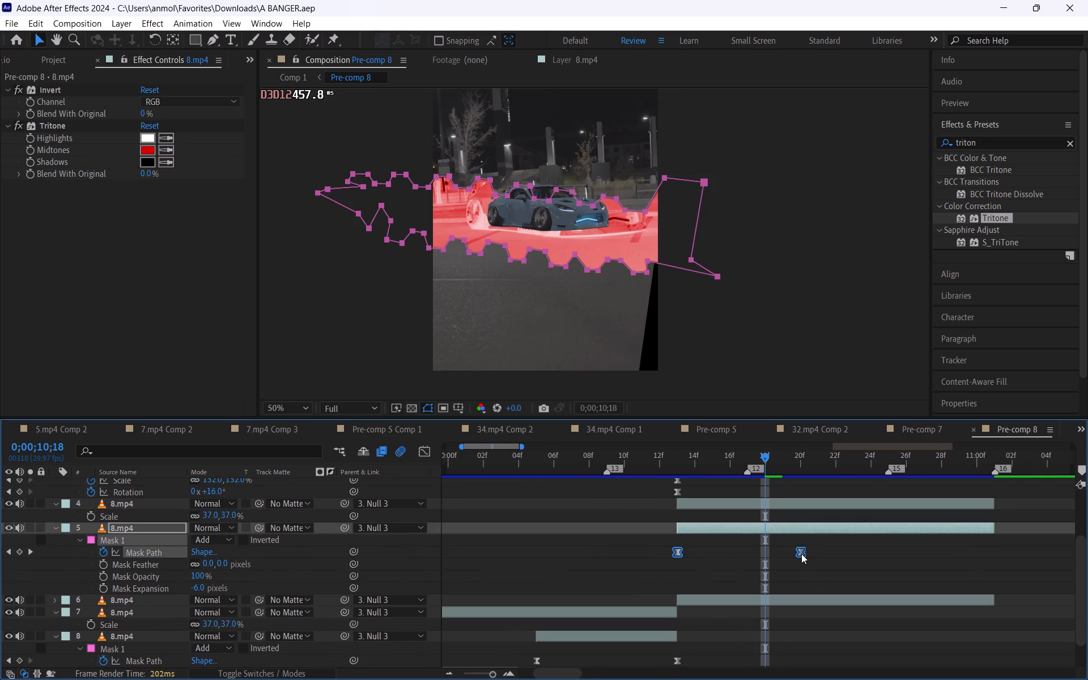
left_click_drag(802, 550, 764, 552, "alt")
left_click(779, 554)
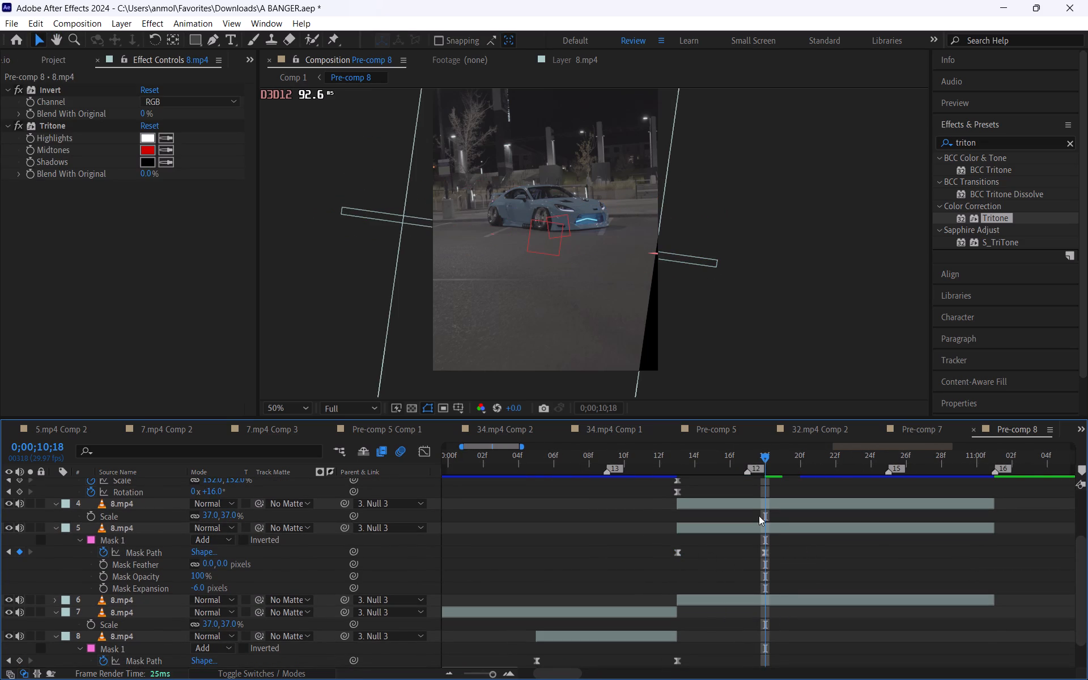
Move to 0;00;10;05, return to Comp 1 and scrub to 0;00;10;11 to check the red mask animation.
scroll(705, 551, "down", 1)
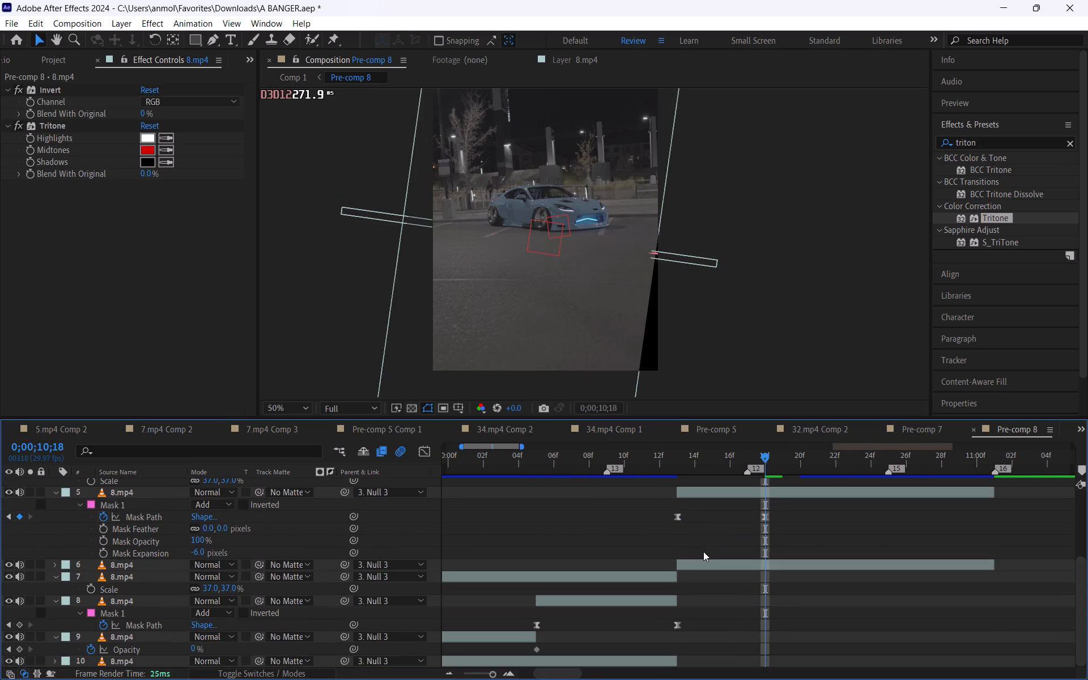
double_click(532, 456)
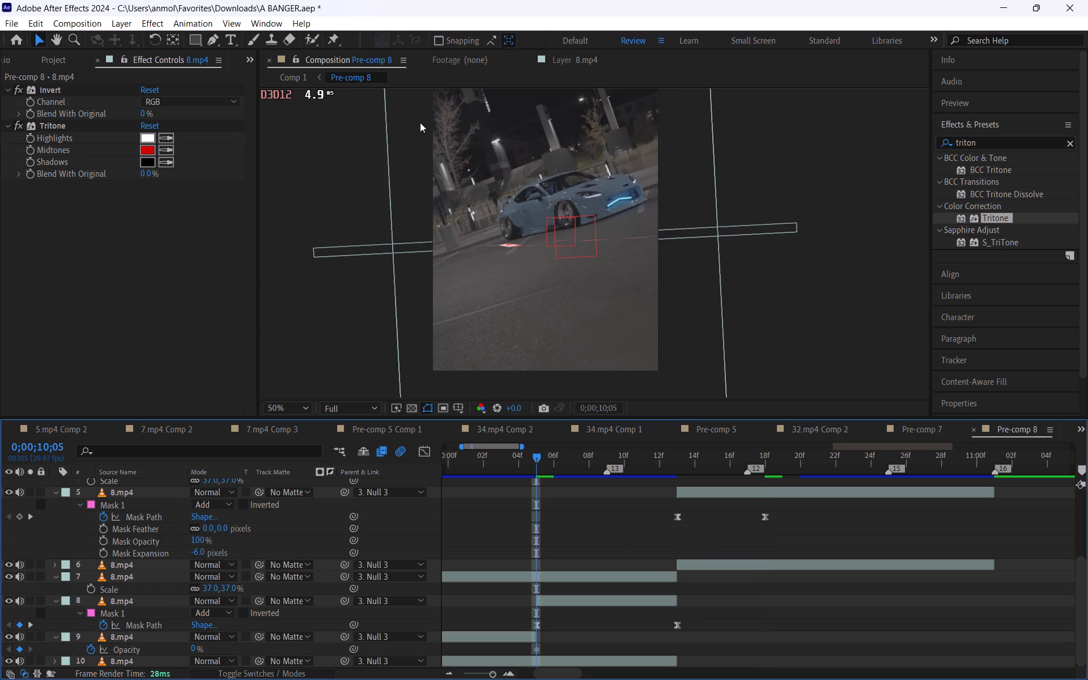
left_click(285, 81)
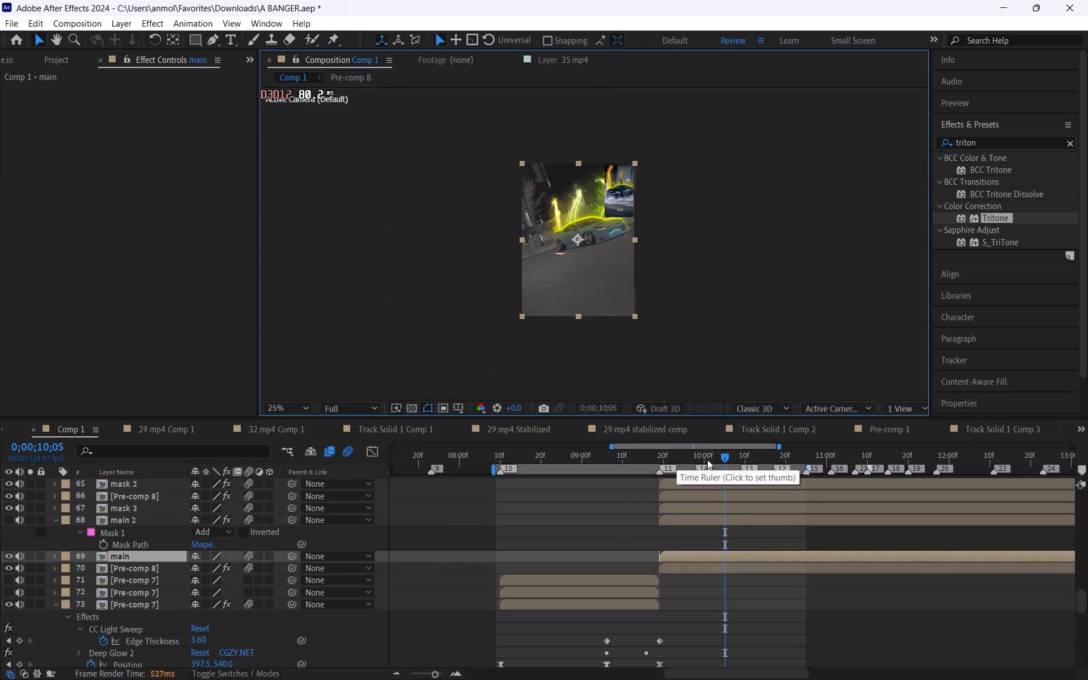
left_click_drag(724, 457, 734, 462)
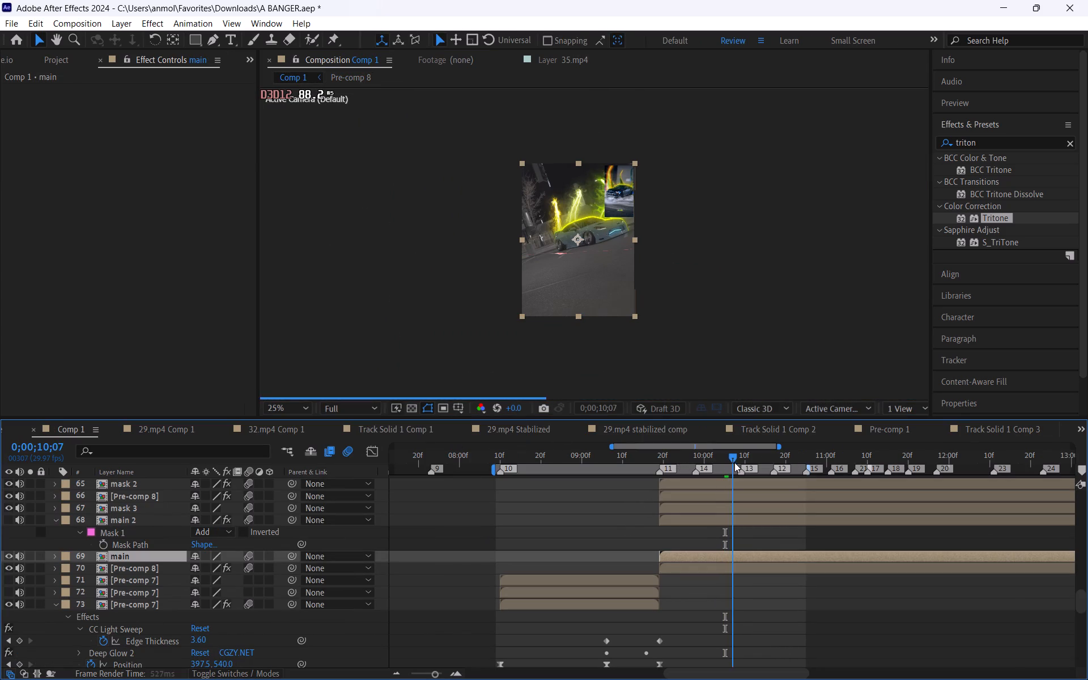
left_click_drag(734, 462, 723, 466)
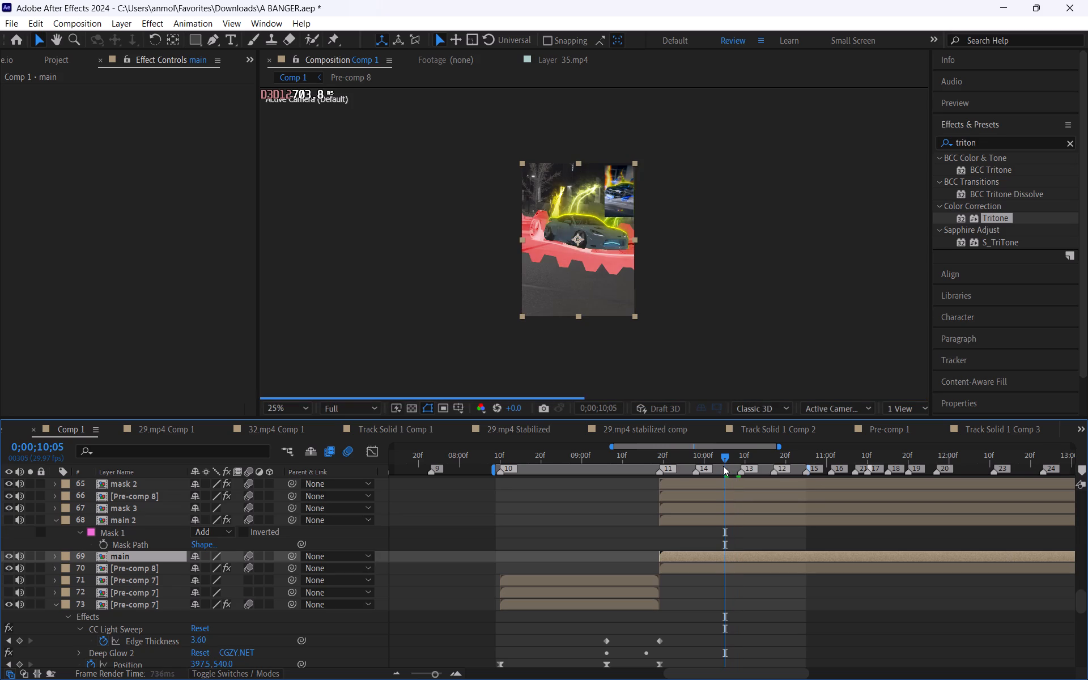
left_click_drag(723, 466, 732, 474)
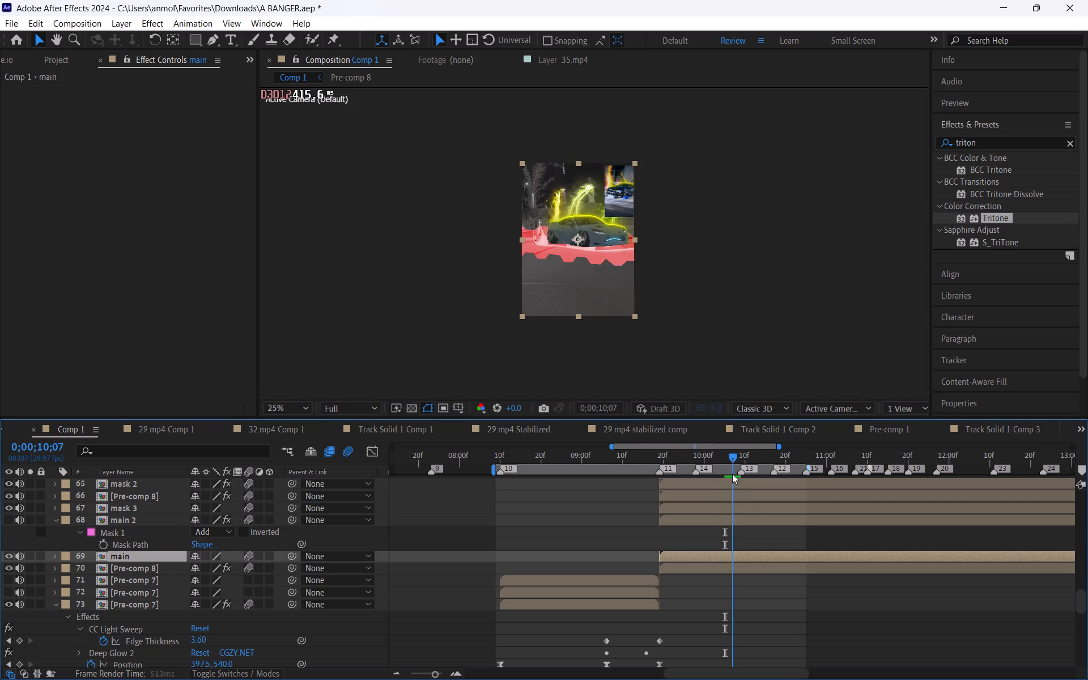
left_click_drag(732, 474, 751, 508)
Reopen Pre-comp 8 from the main layer and check the mask animation from 0;00;10;11 to 0;00;10;19.
double_click(743, 555)
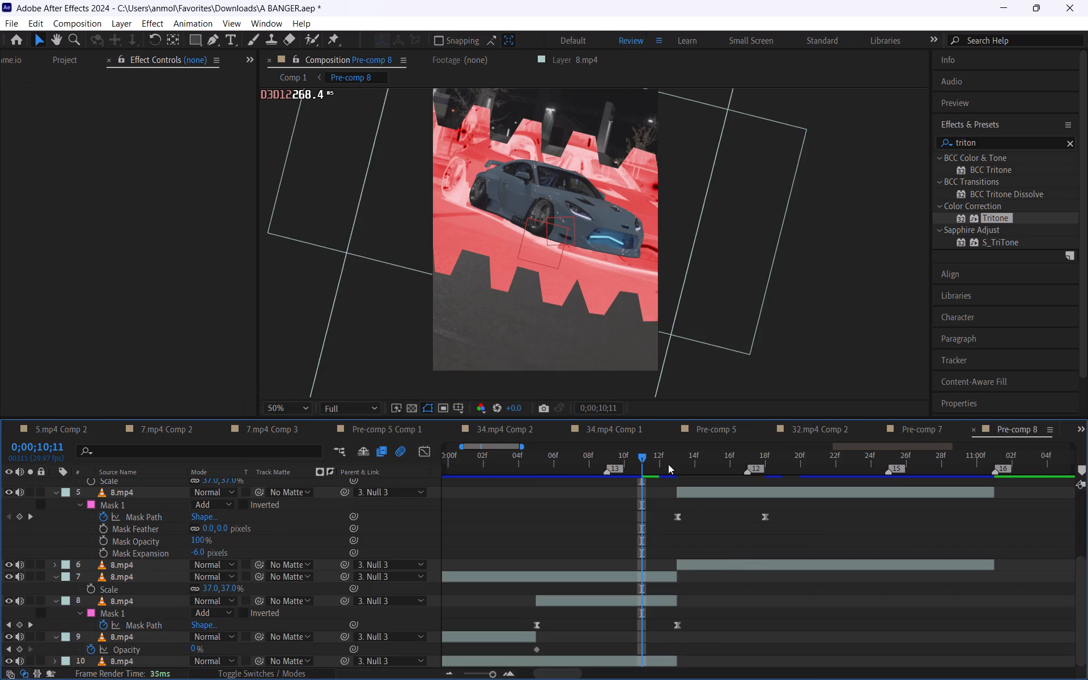
left_click_drag(666, 461, 784, 549)
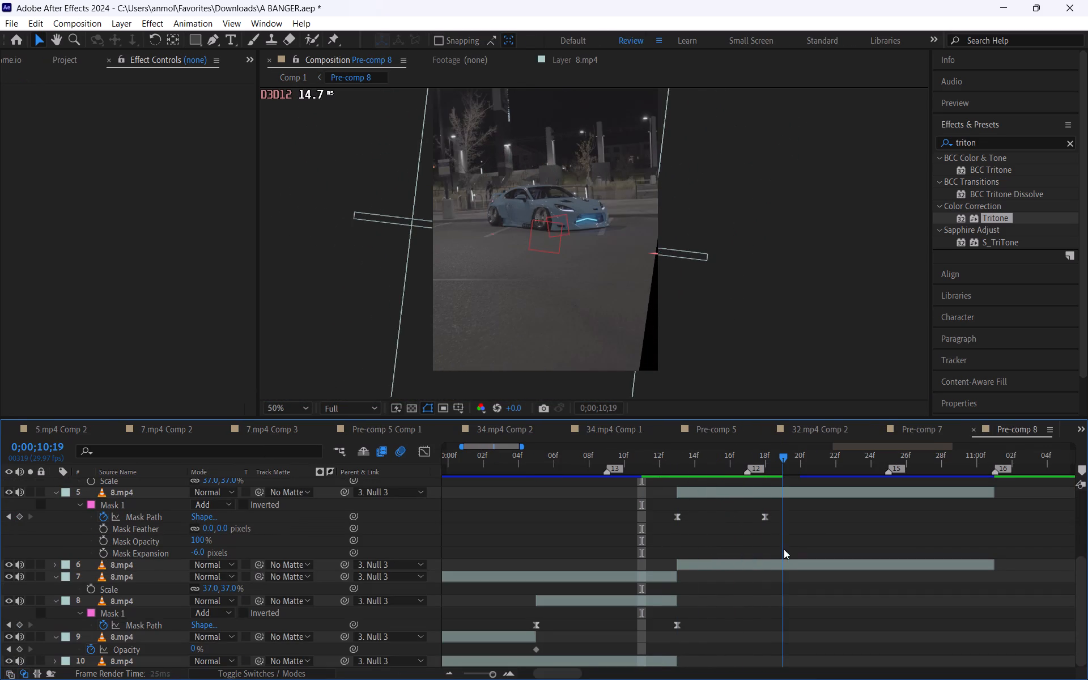
left_click_drag(784, 549, 785, 551)
key("space")
Preview Pre-comp 8 repeatedly from its first clip at 0;00;09;19 to check the timing of the car footage.
key("minus")
key("minus")
key("minus")
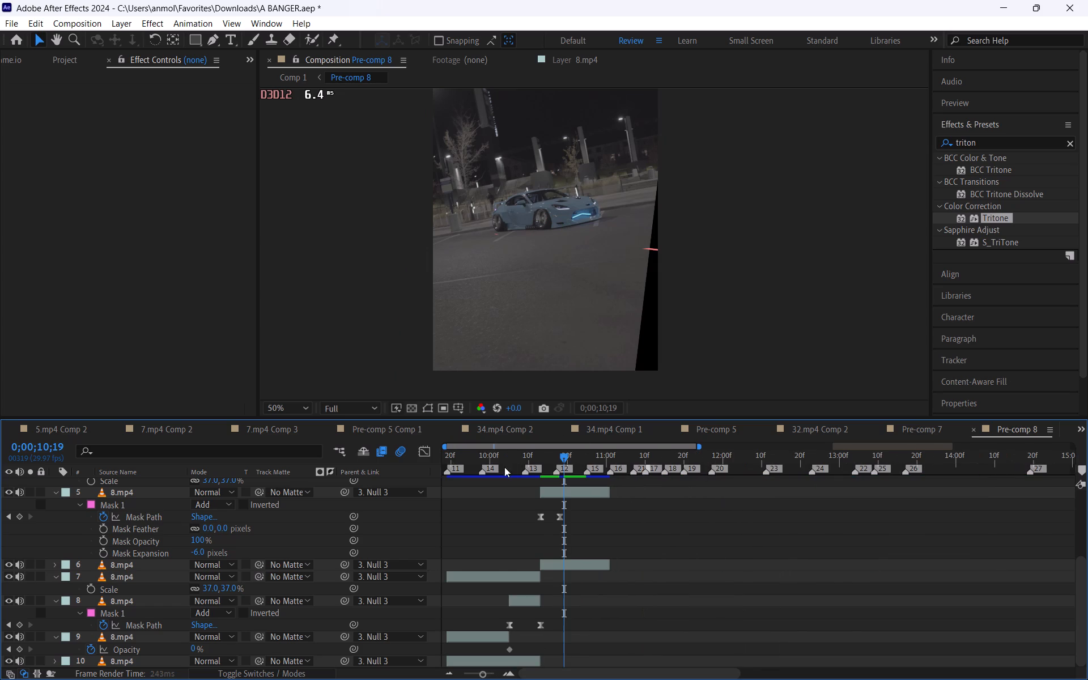
left_click_drag(450, 456, 439, 459)
key("space")
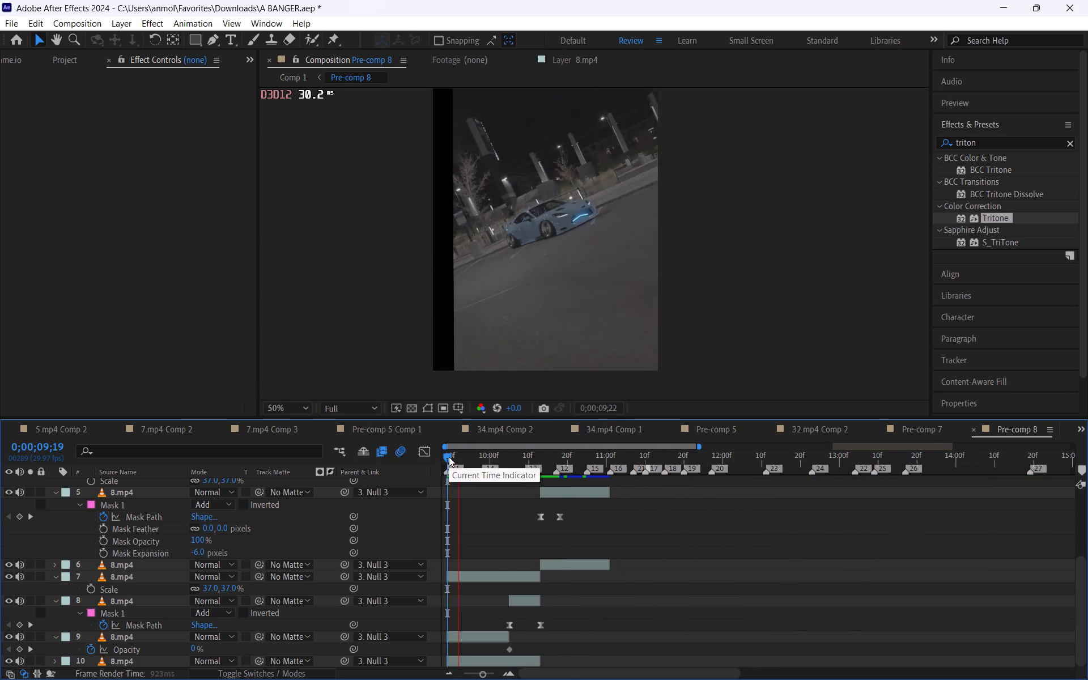
left_click(449, 457)
key("space")
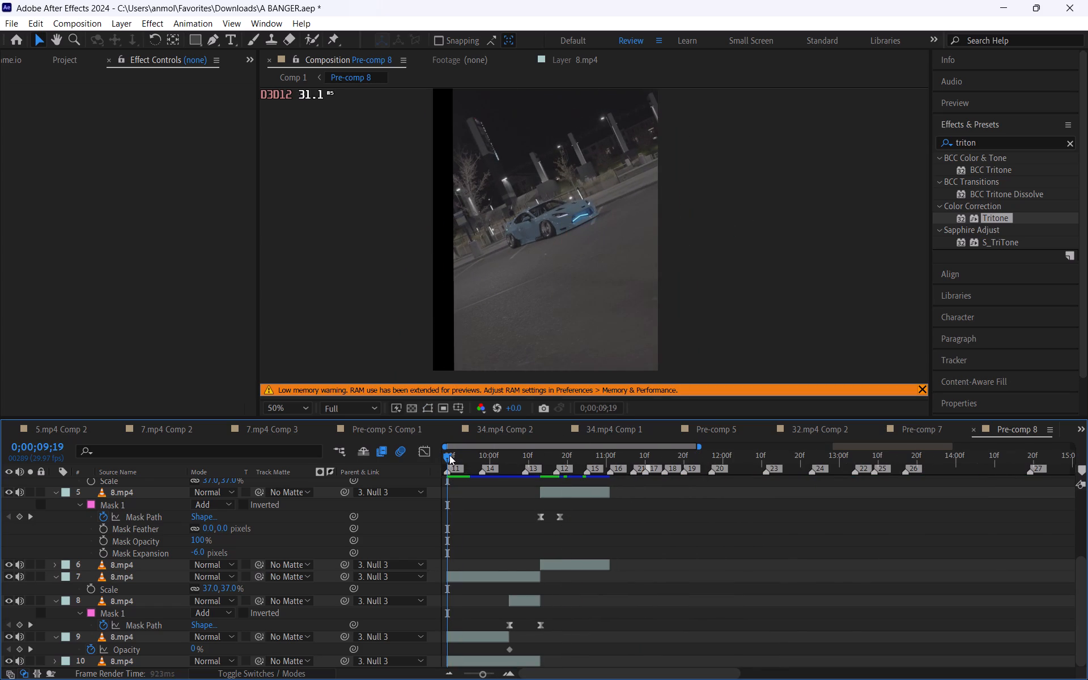
left_click(449, 455)
key("space")
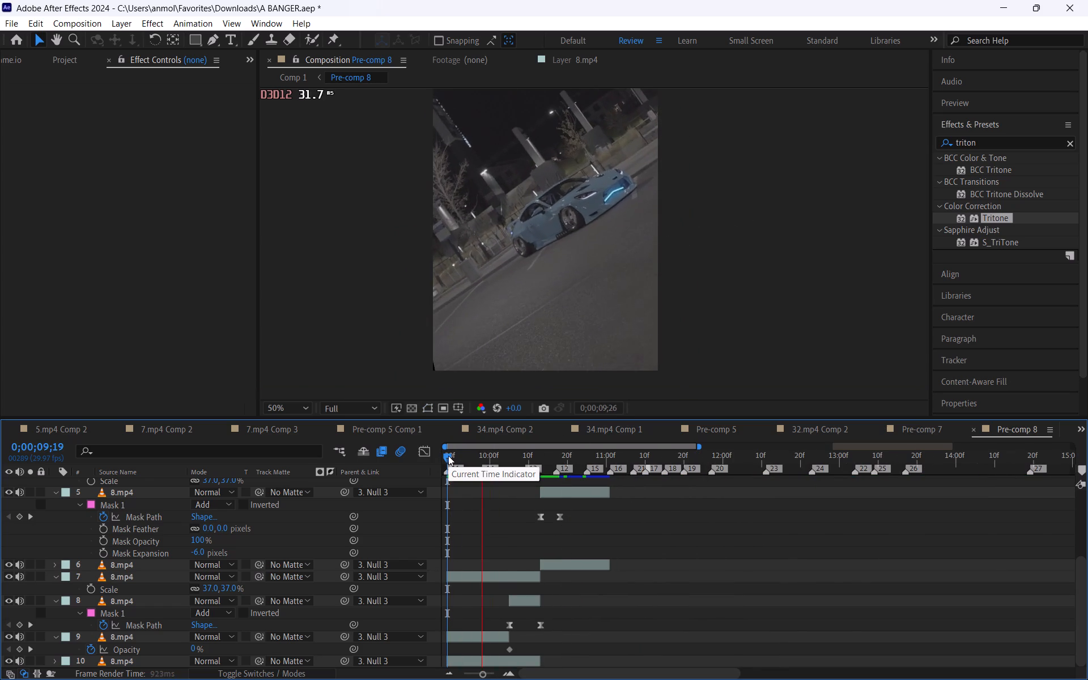
left_click(448, 456)
key("space")
left_click(448, 456)
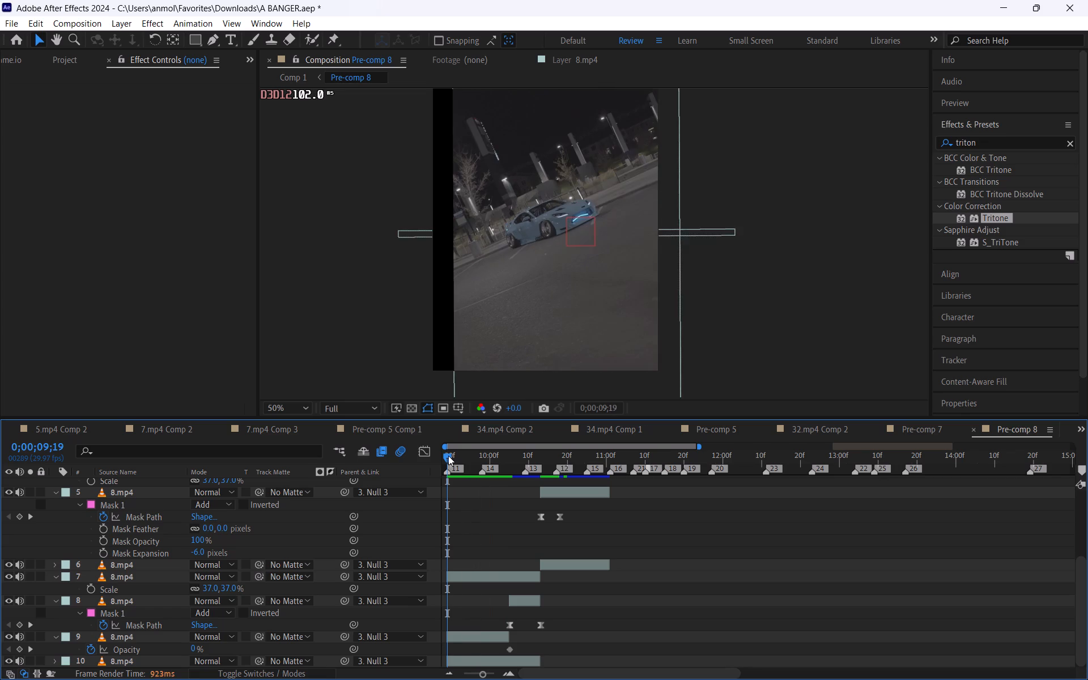
key("space")
left_click(448, 456)
key("space")
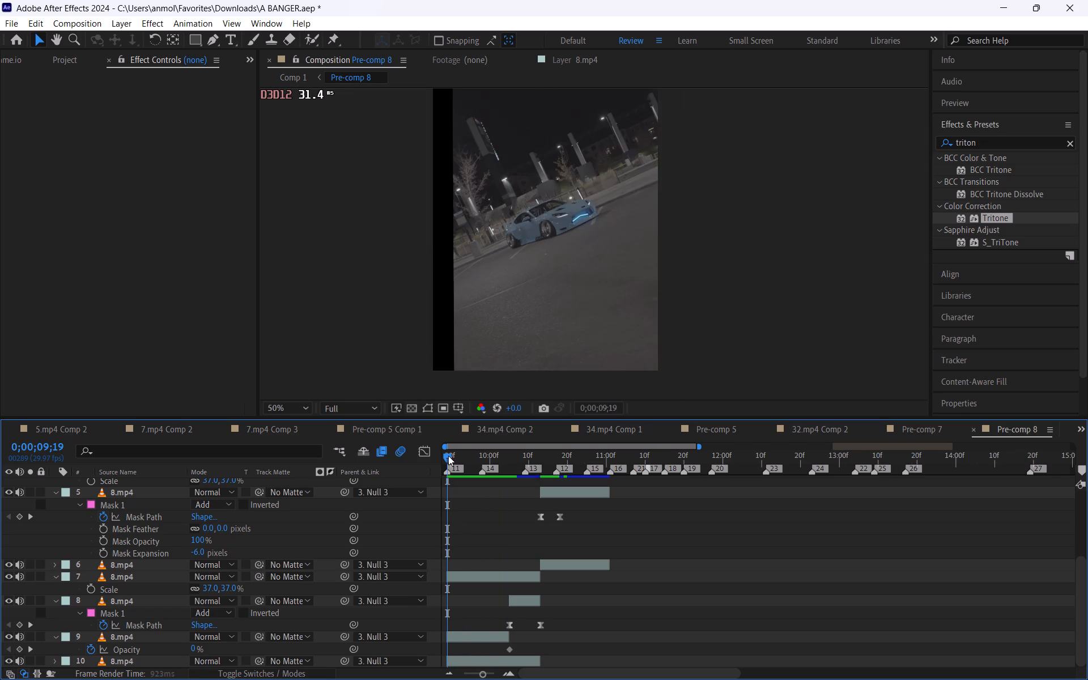
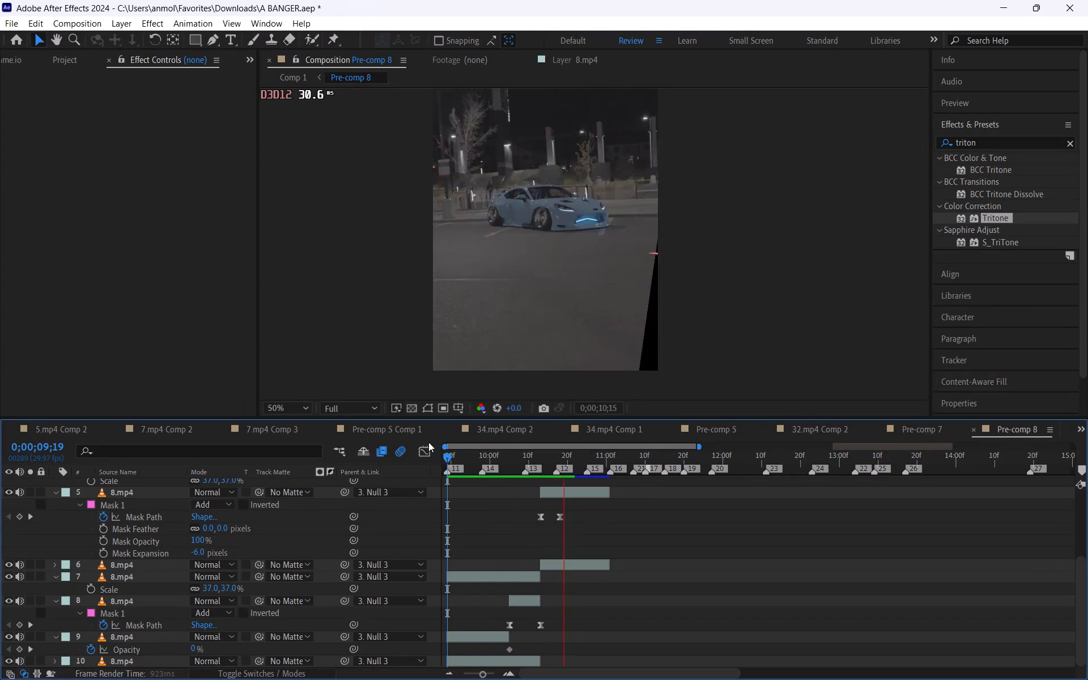
Return to Comp 1 and scrub from 0;00;09;19 to 0;00;10;12 to check the red mask animation around the car.
left_click(444, 455)
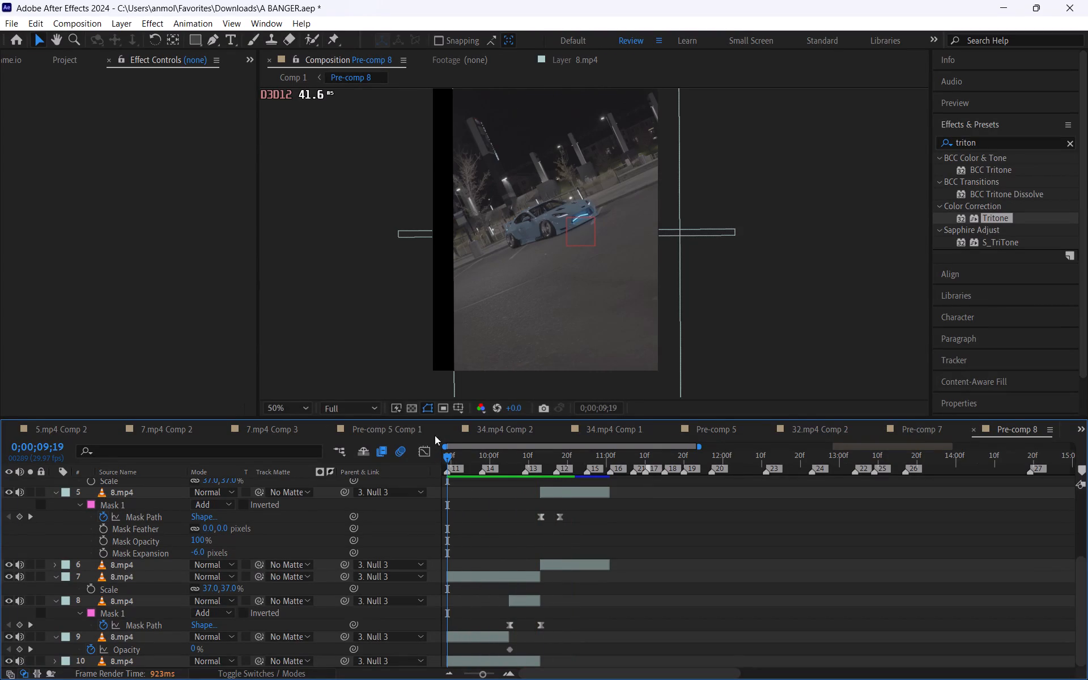
left_click(297, 71)
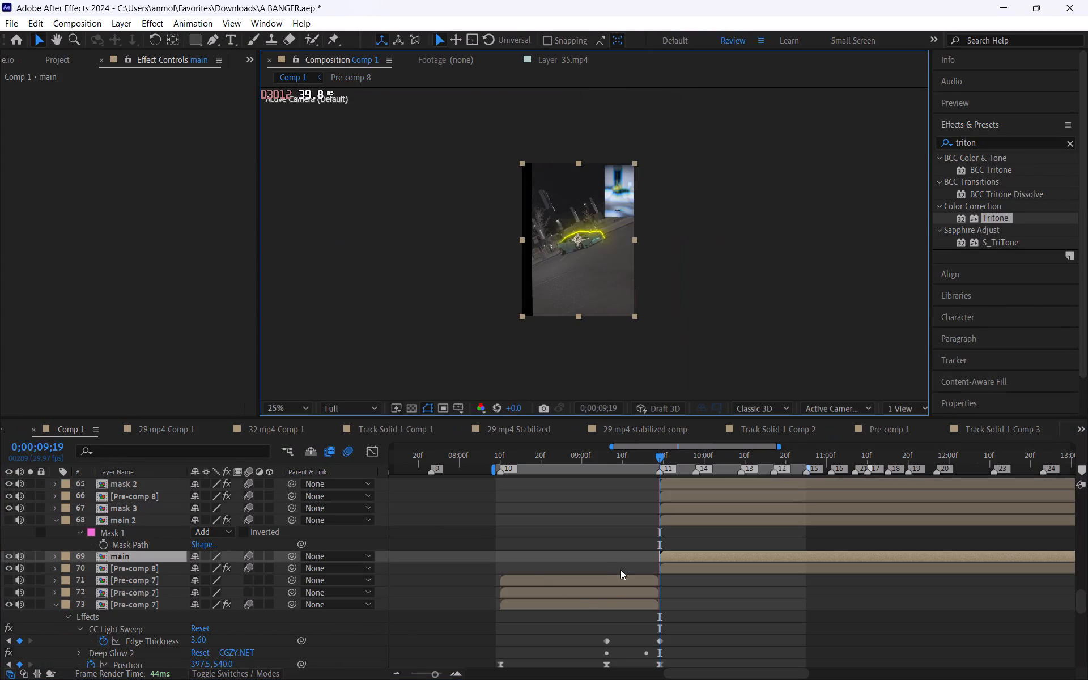
left_click(623, 559)
left_click(673, 464)
left_click_drag(671, 457, 682, 465)
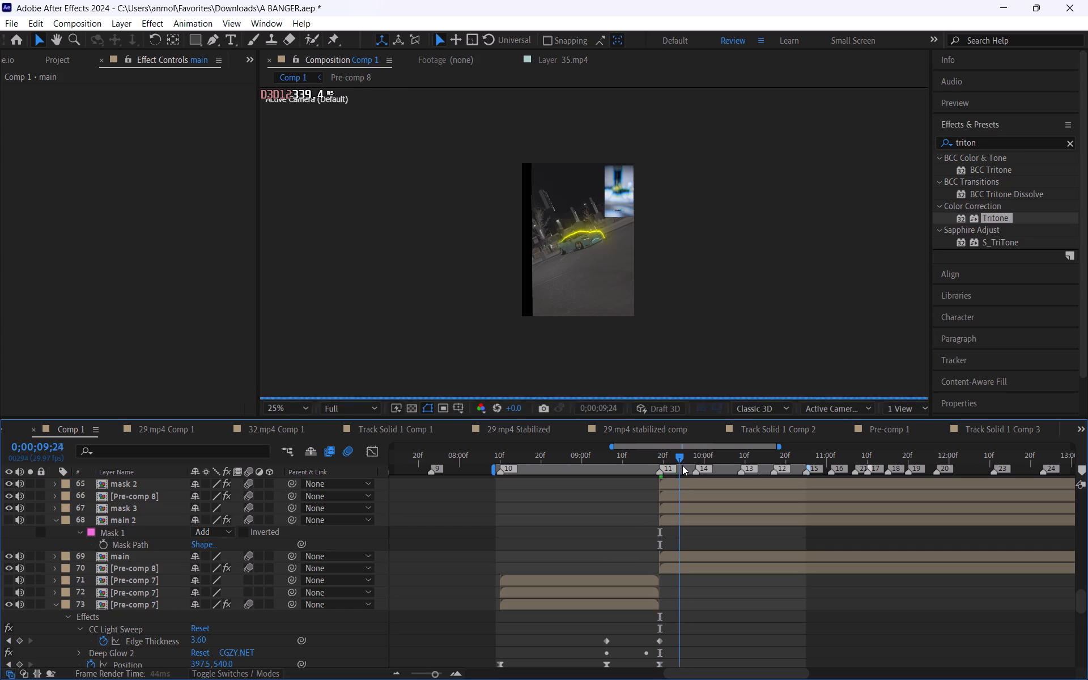
left_click_drag(682, 465, 751, 509)
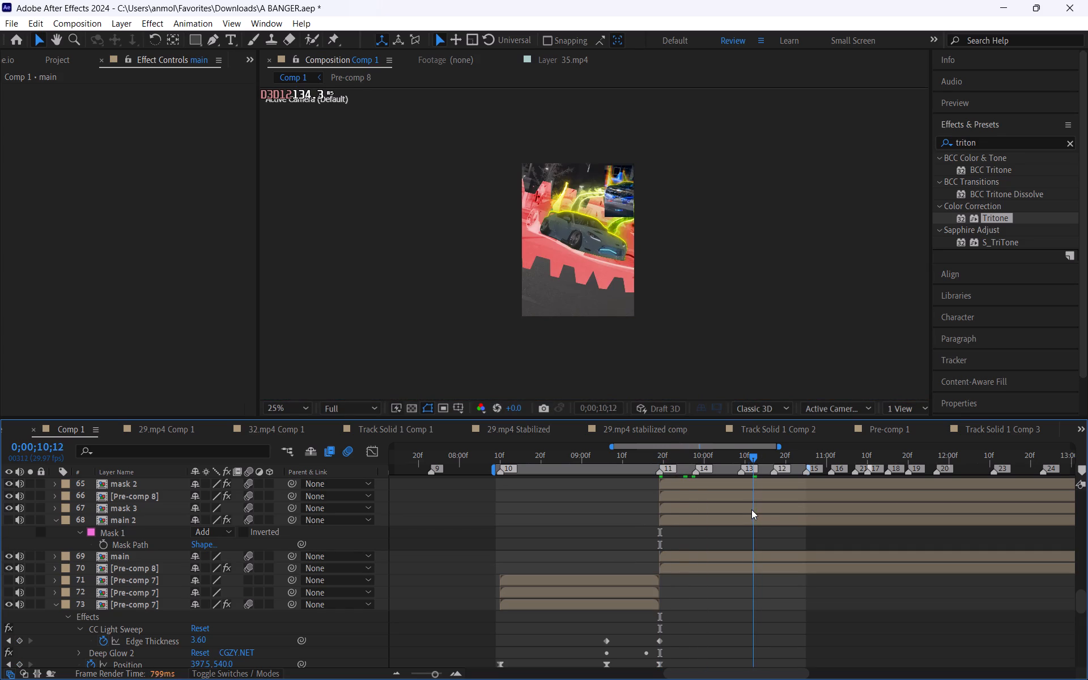
left_click_drag(751, 509, 752, 522)
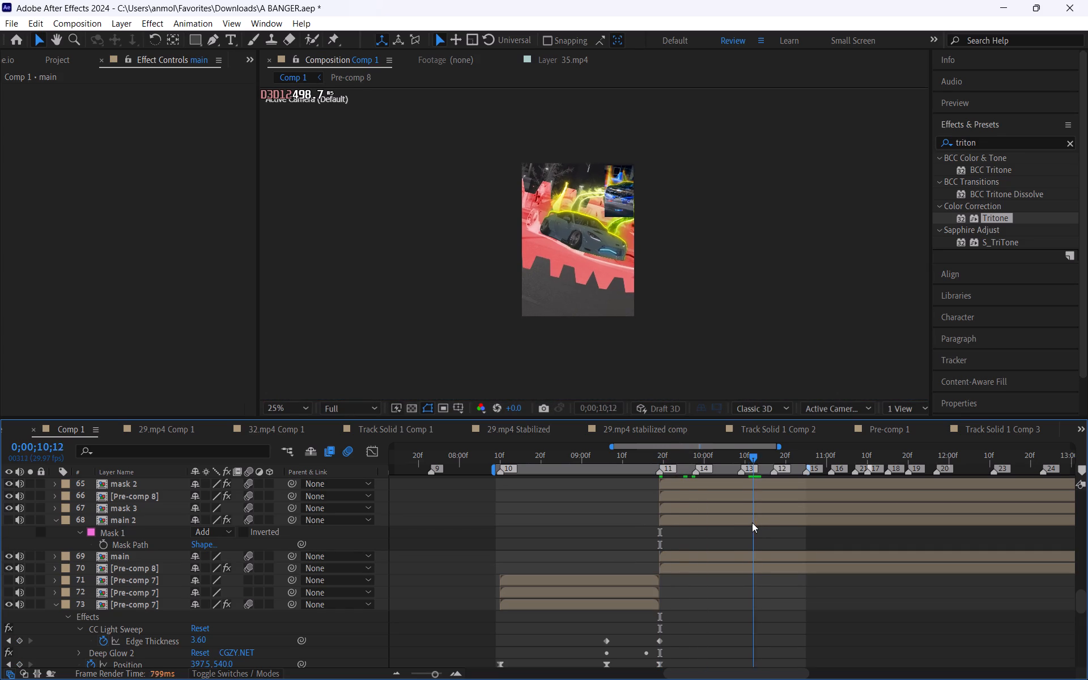
left_click_drag(752, 522, 741, 522)
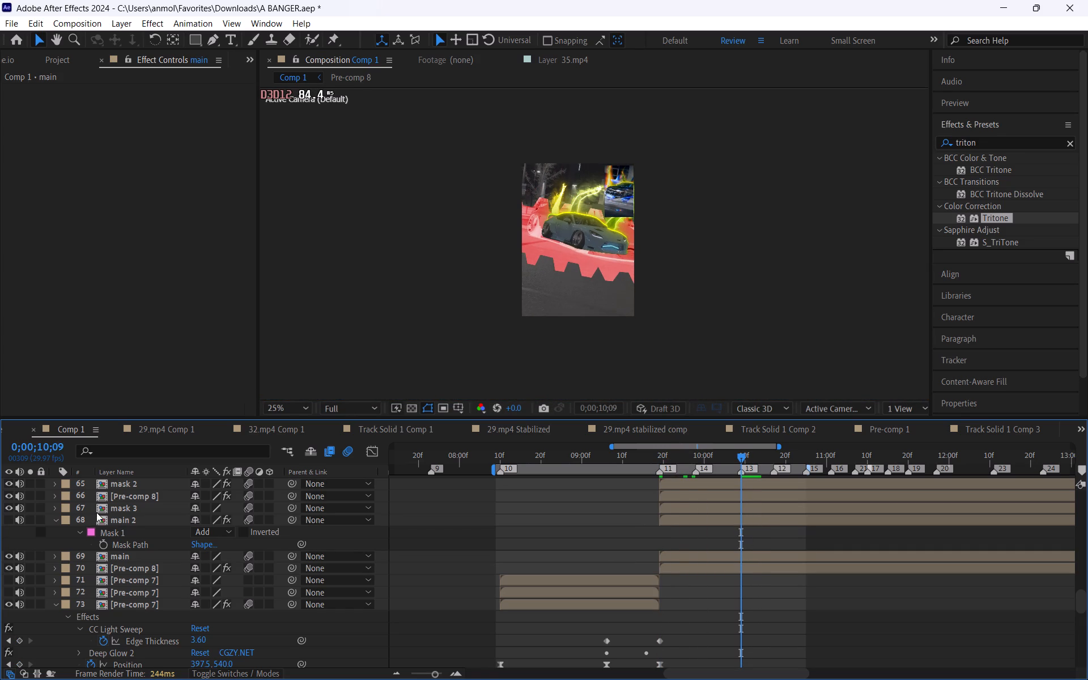
Examine the red mask and car outline up close, frame by frame, between 0;00;10;04 and 0;00;10;11.
scroll(533, 239, "up", 2)
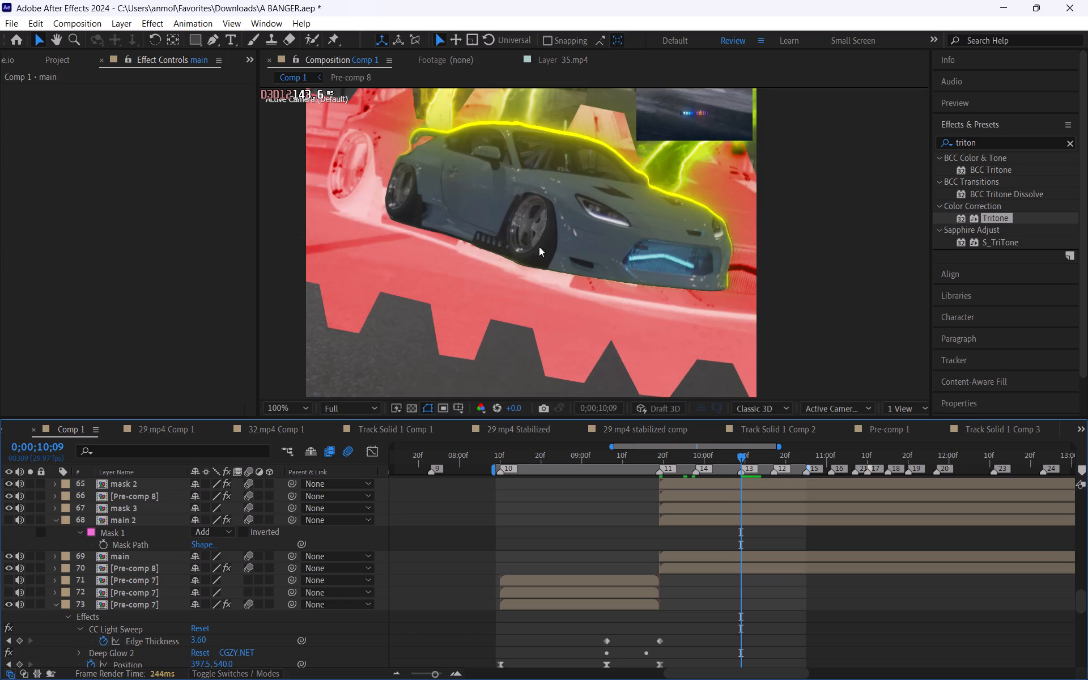
scroll(539, 247, "down", 1)
left_click_drag(739, 453, 737, 453)
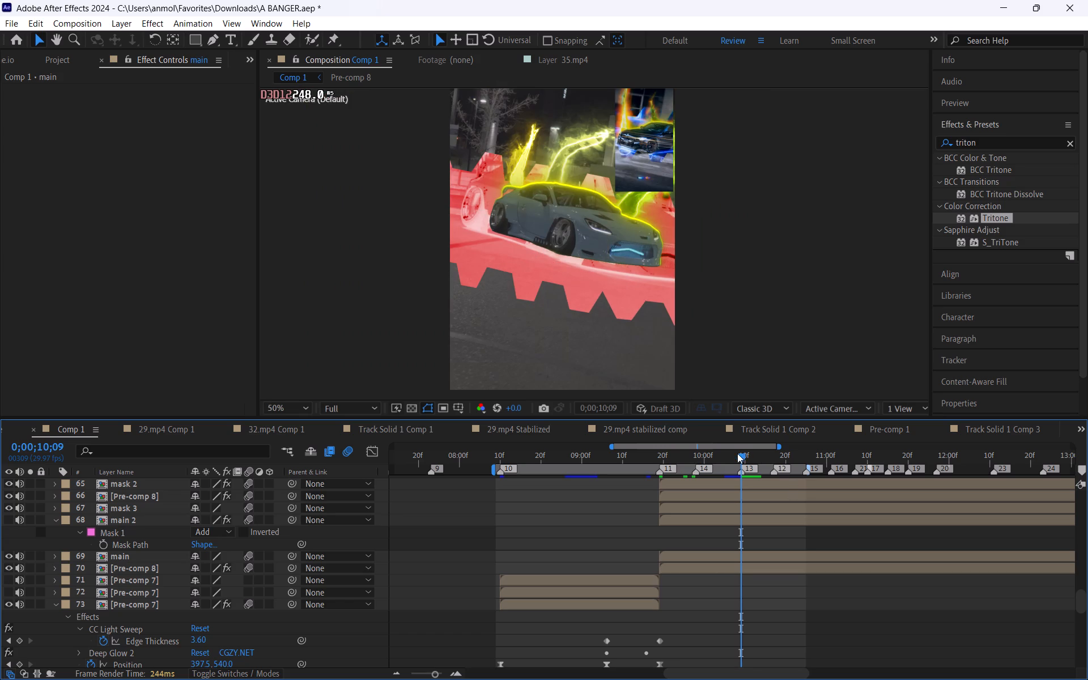
left_click_drag(737, 453, 735, 458)
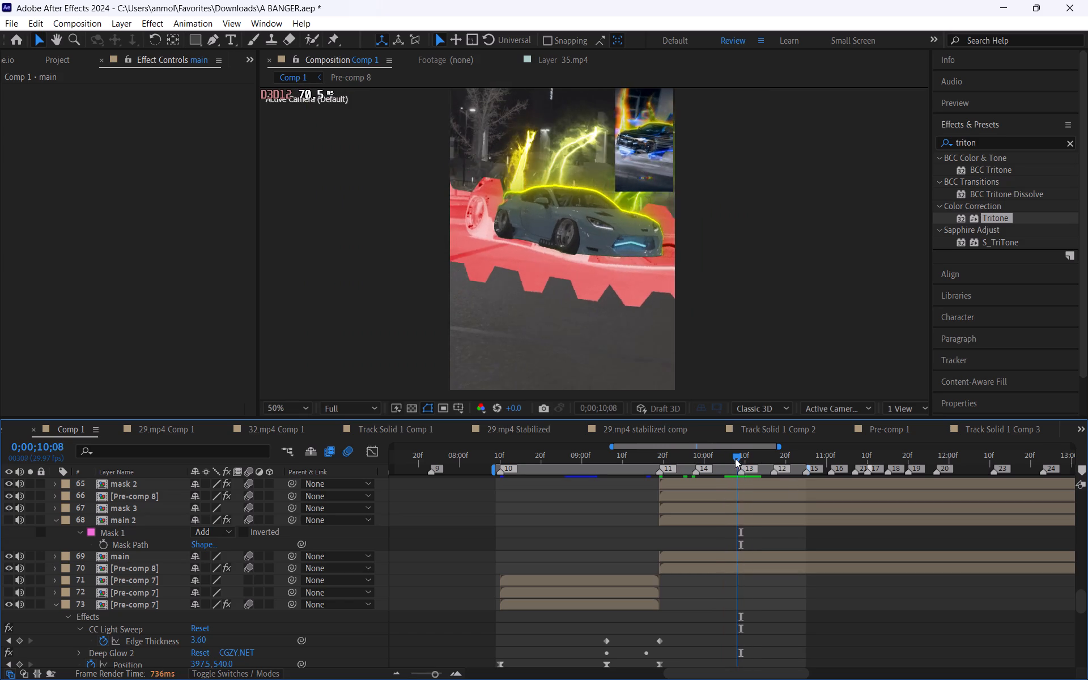
left_click_drag(735, 458, 720, 453)
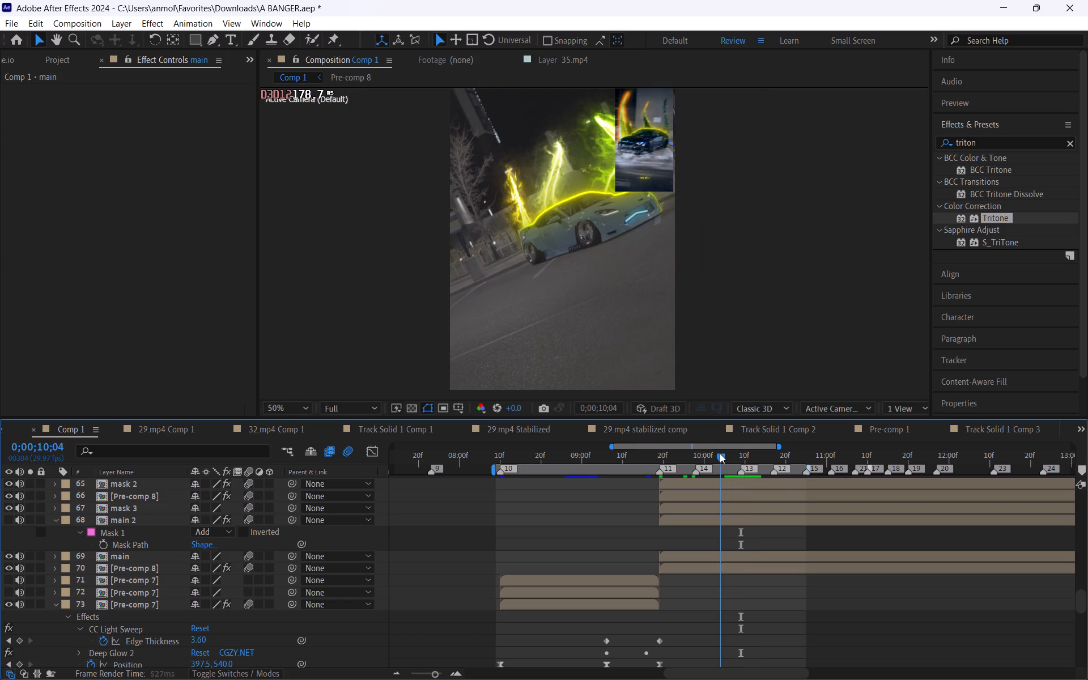
left_click_drag(720, 453, 750, 465)
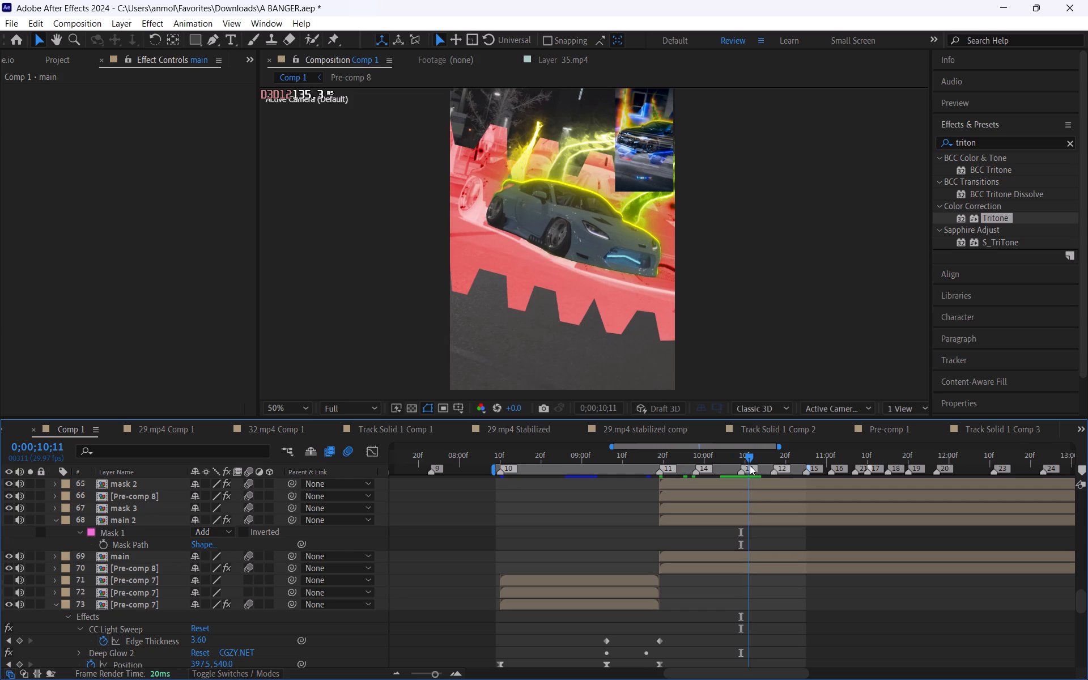
left_click_drag(750, 465, 740, 466)
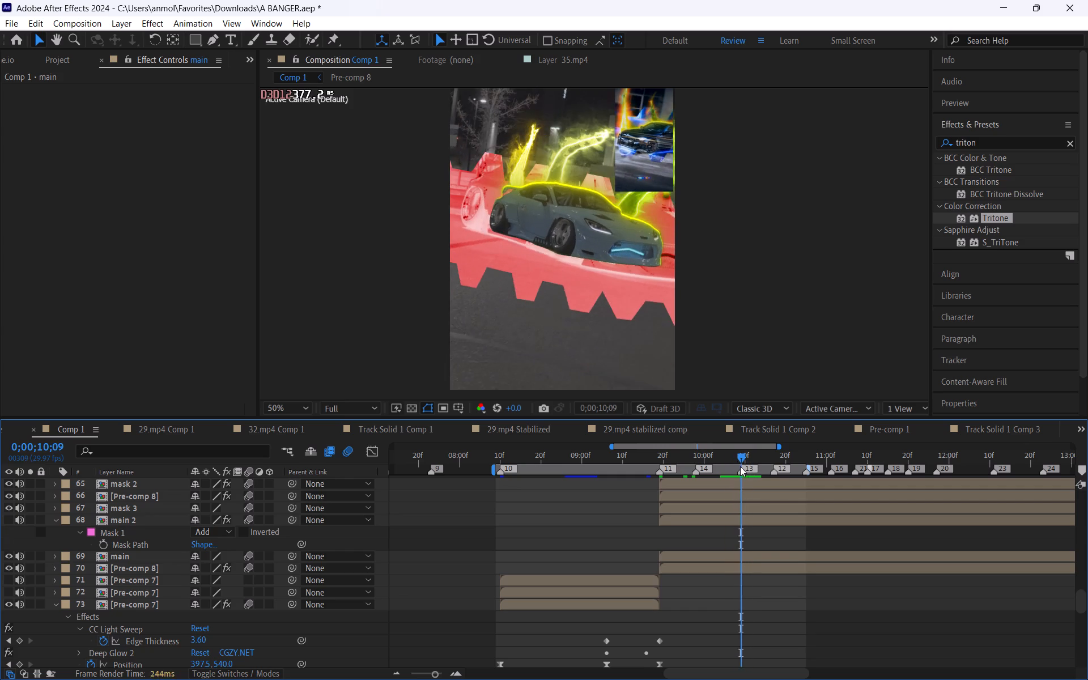
left_click_drag(740, 466, 736, 470)
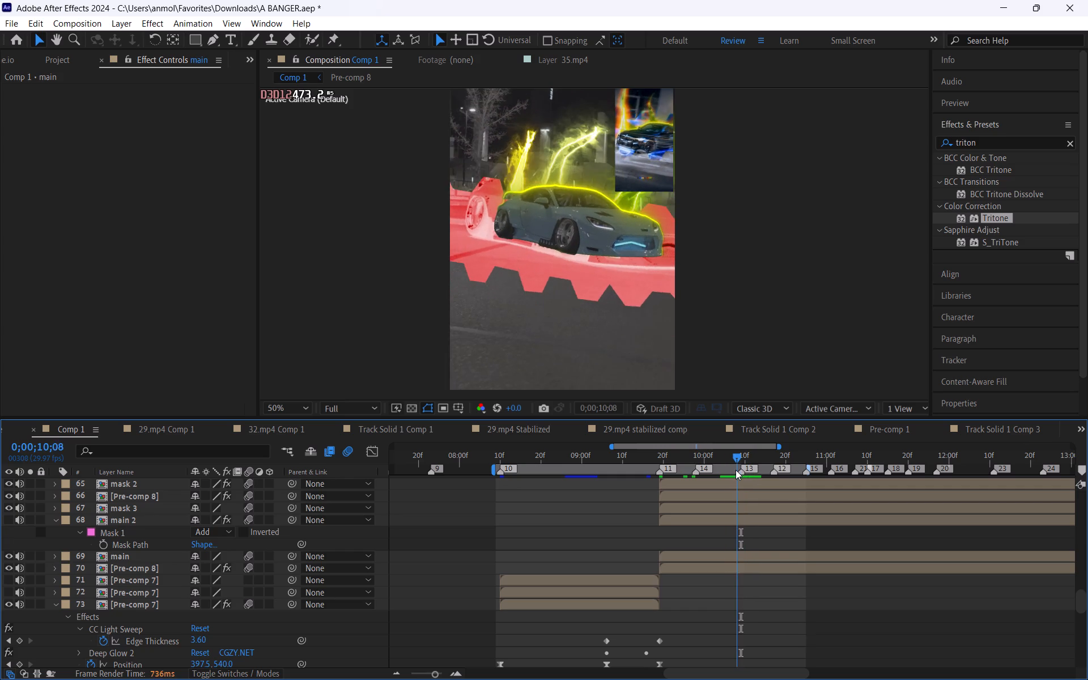
left_click_drag(736, 470, 743, 477)
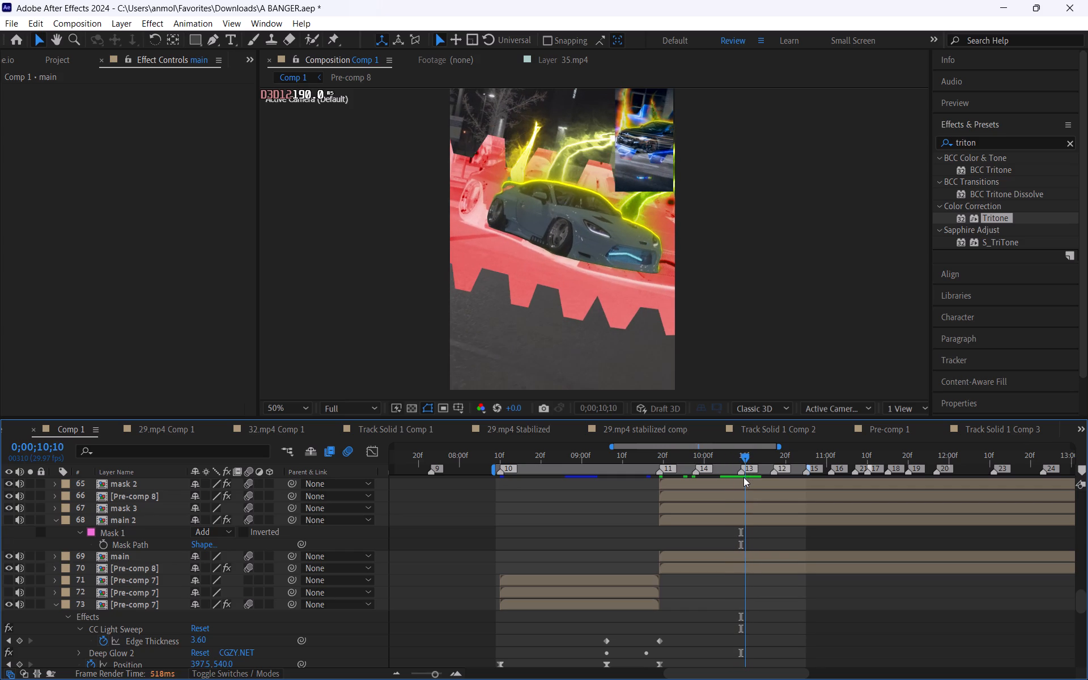
left_click_drag(743, 477, 744, 484)
left_click_drag(744, 484, 739, 487)
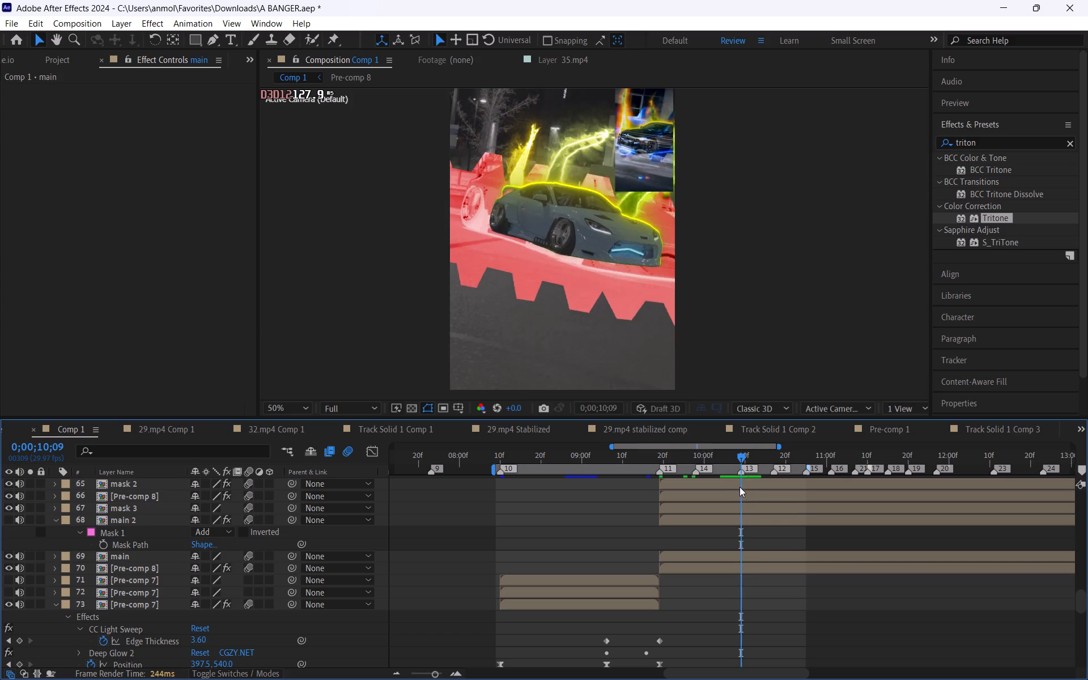
left_click_drag(739, 487, 746, 489)
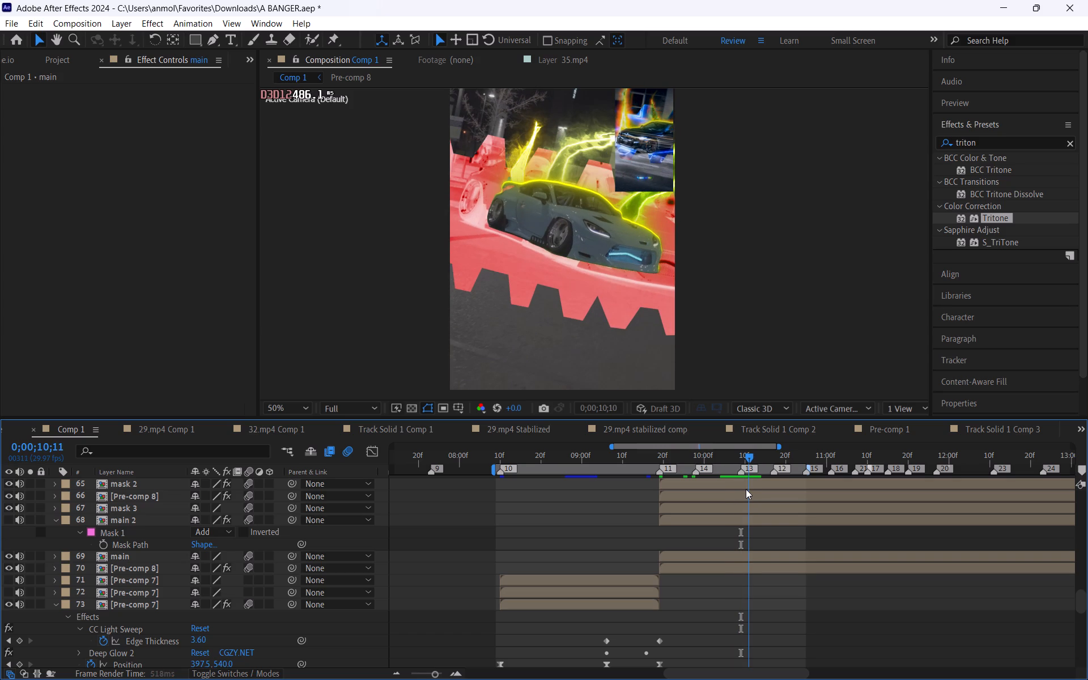
left_click_drag(746, 489, 736, 492)
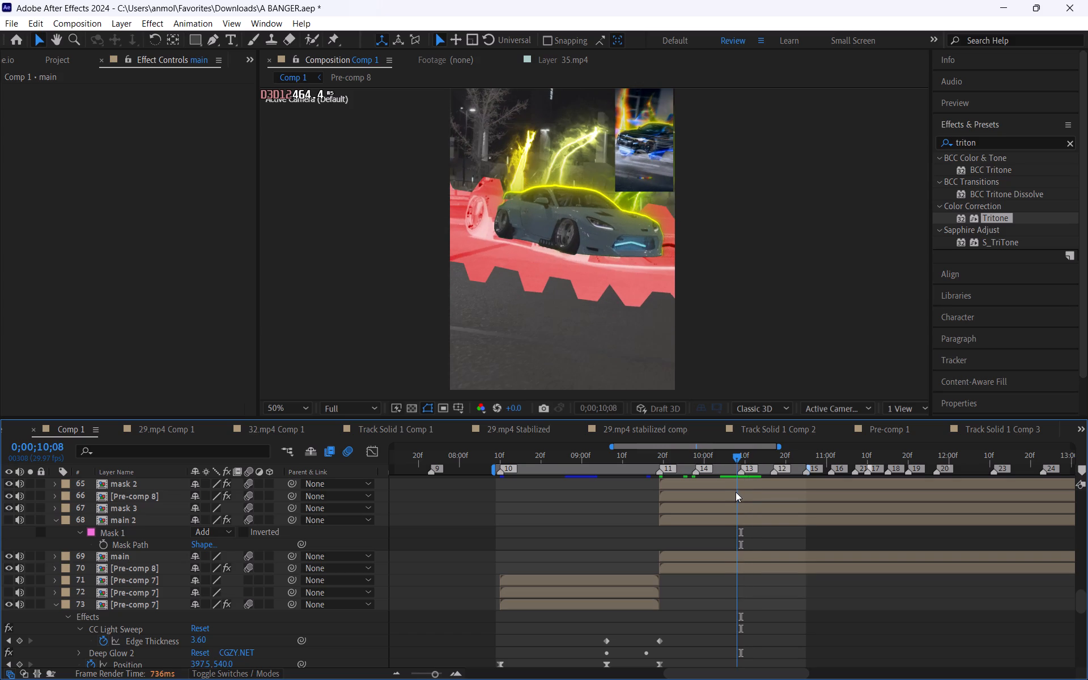
left_click_drag(736, 492, 742, 499)
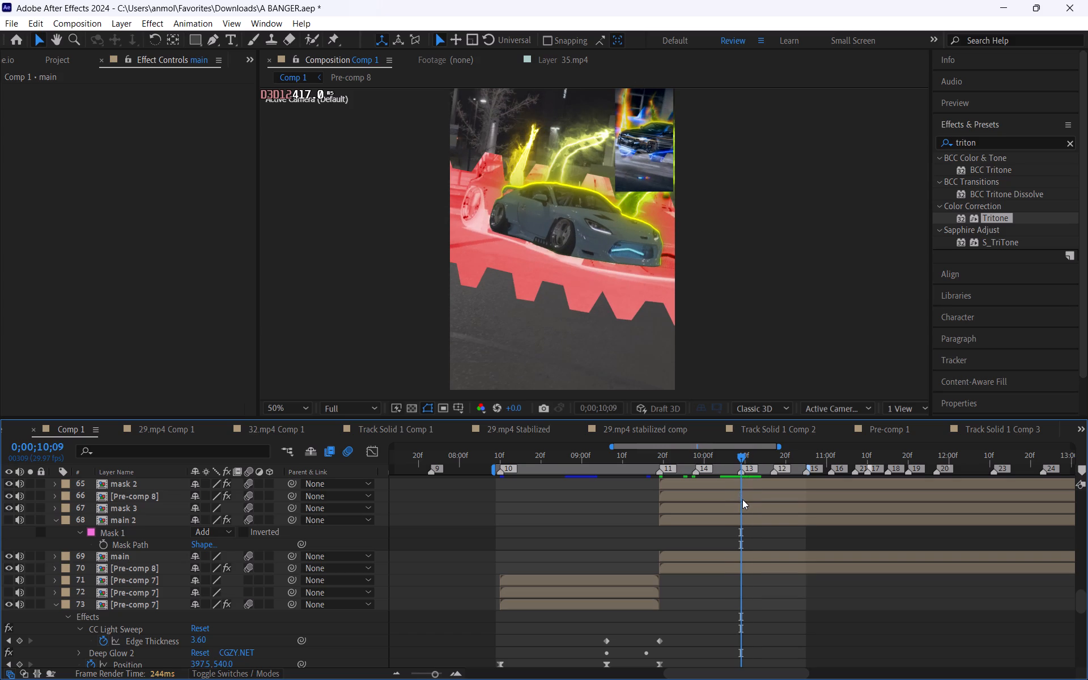
left_click_drag(742, 499, 741, 501)
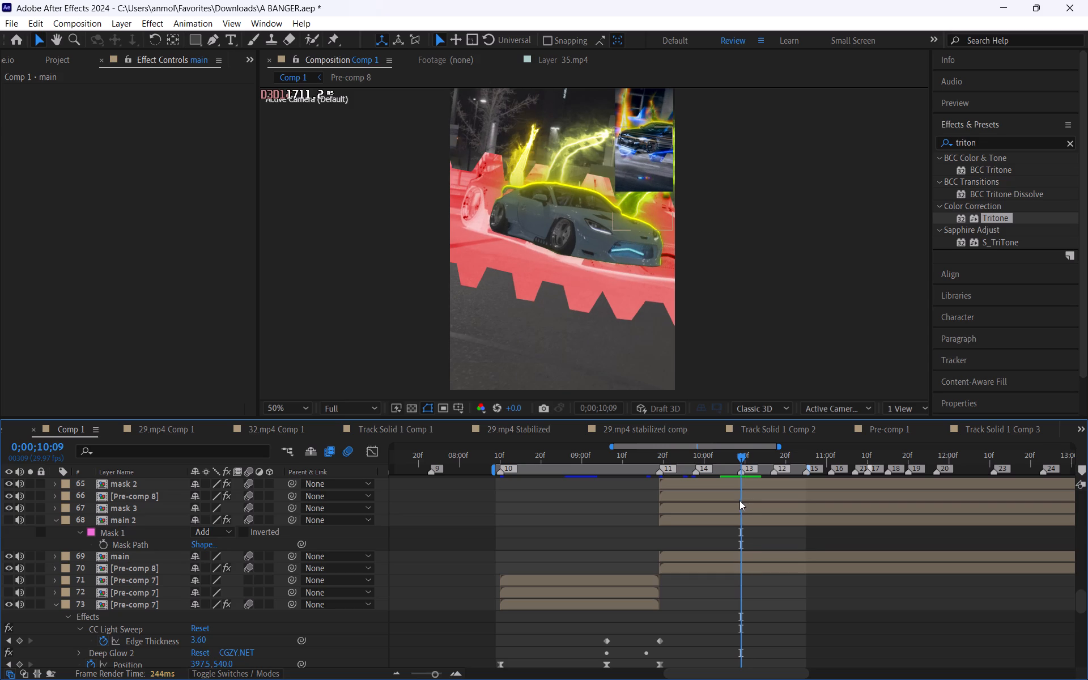
Save the project.
key("ctrl+s")
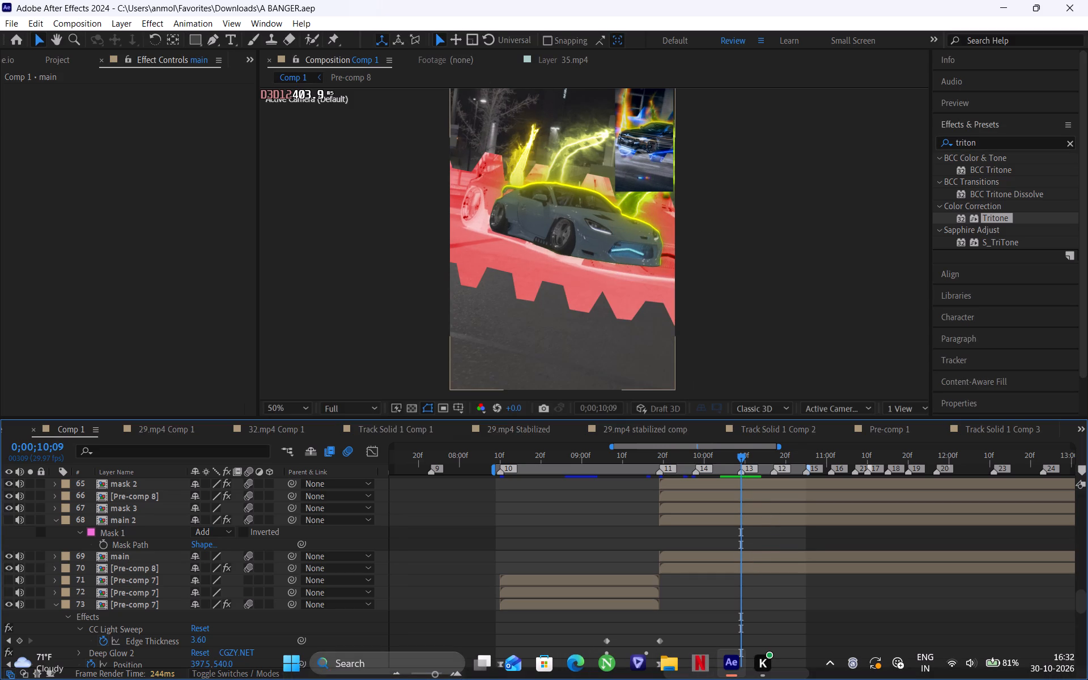
Switch to Google Chrome, choose a profile and open YouTube through the suggested "youtube" search.
left_click(376, 669)
left_click(447, 196)
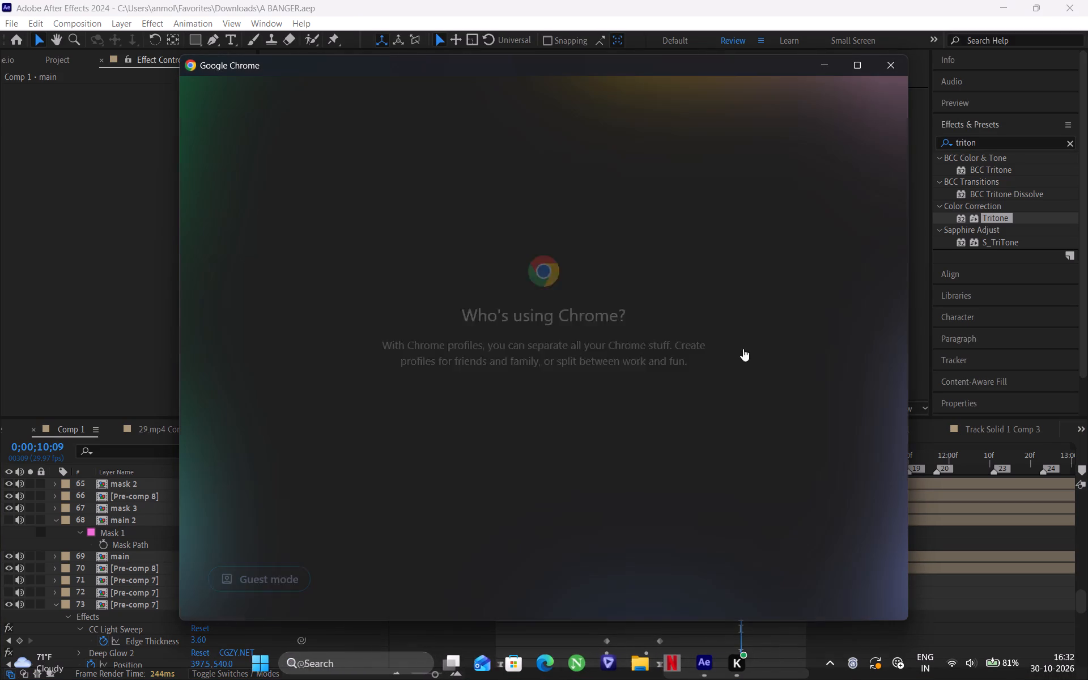
left_click(776, 329)
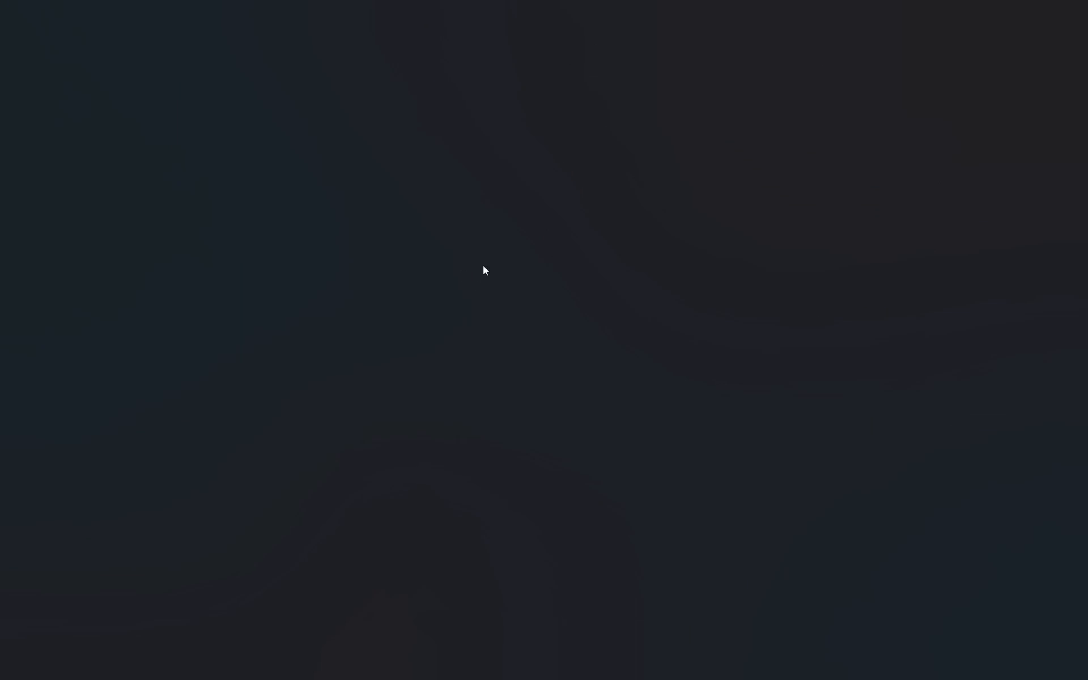
left_click(448, 254)
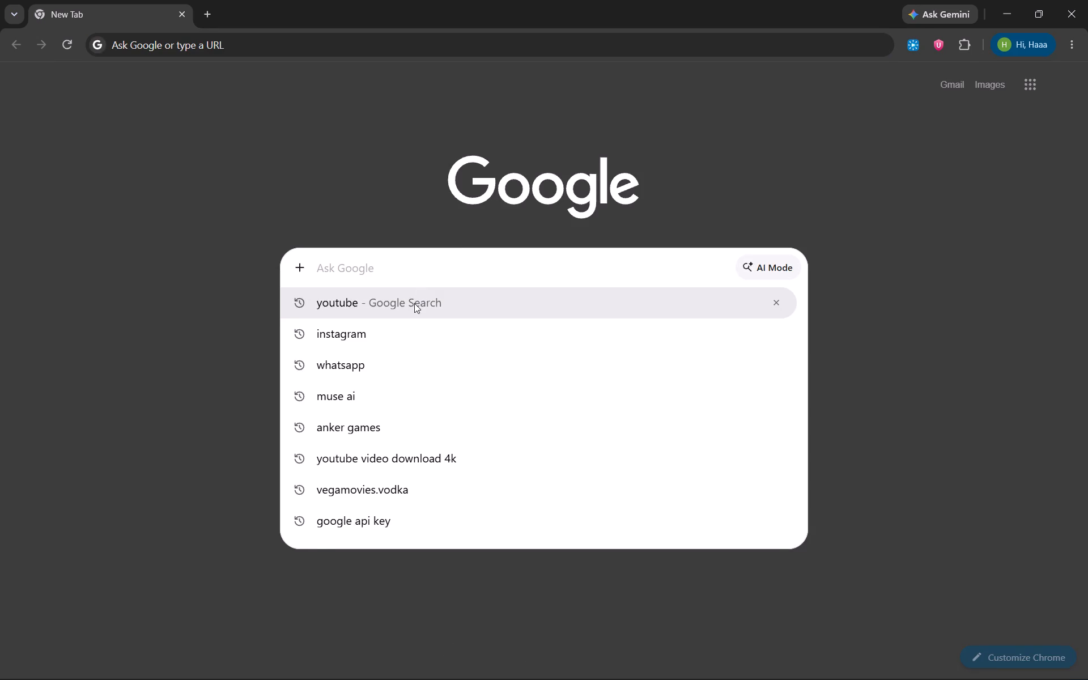
left_click(412, 303)
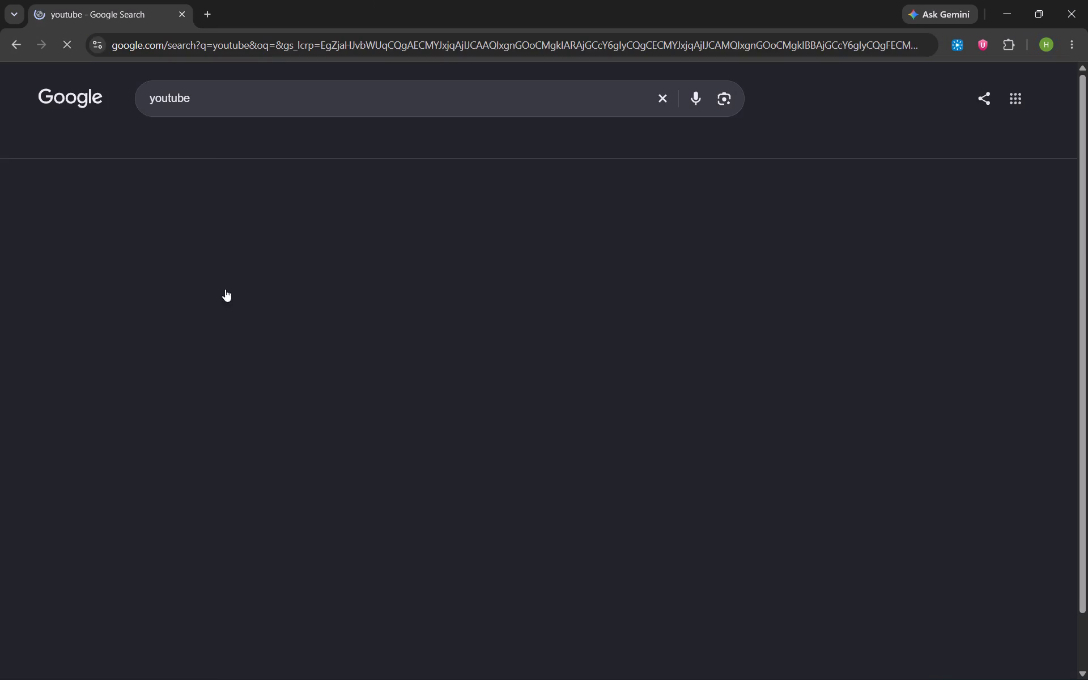
left_click(190, 225)
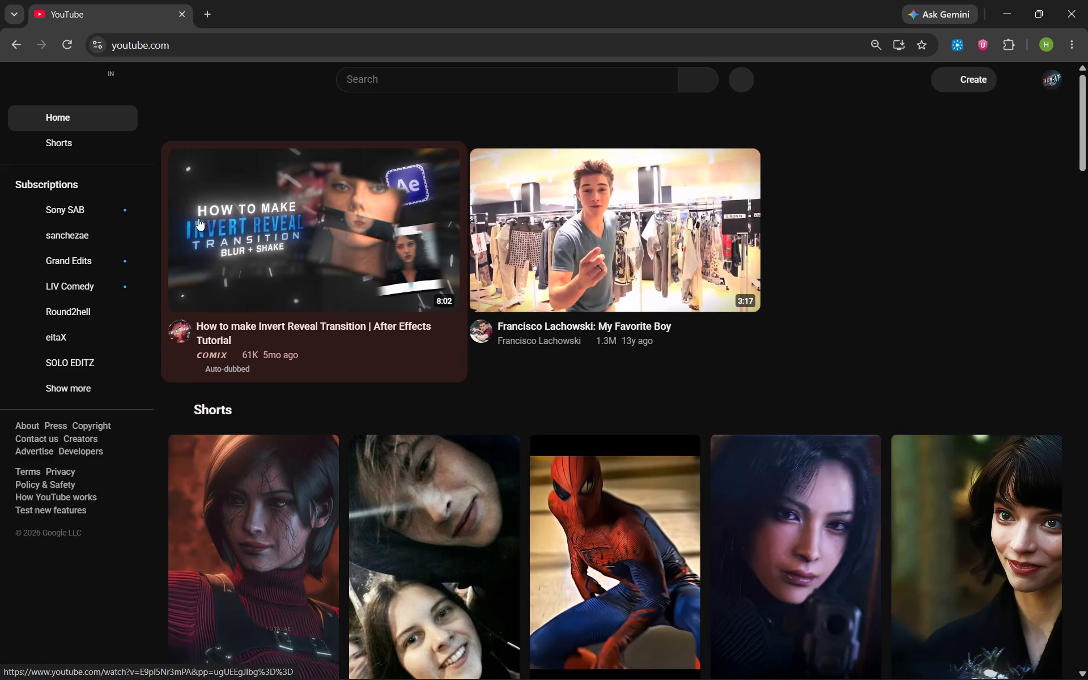
Watch the Short "Ada Wong | Resident Evil edit | pursuit (super slowed)" and dismiss the live captions.
scroll(222, 369, "down", 2)
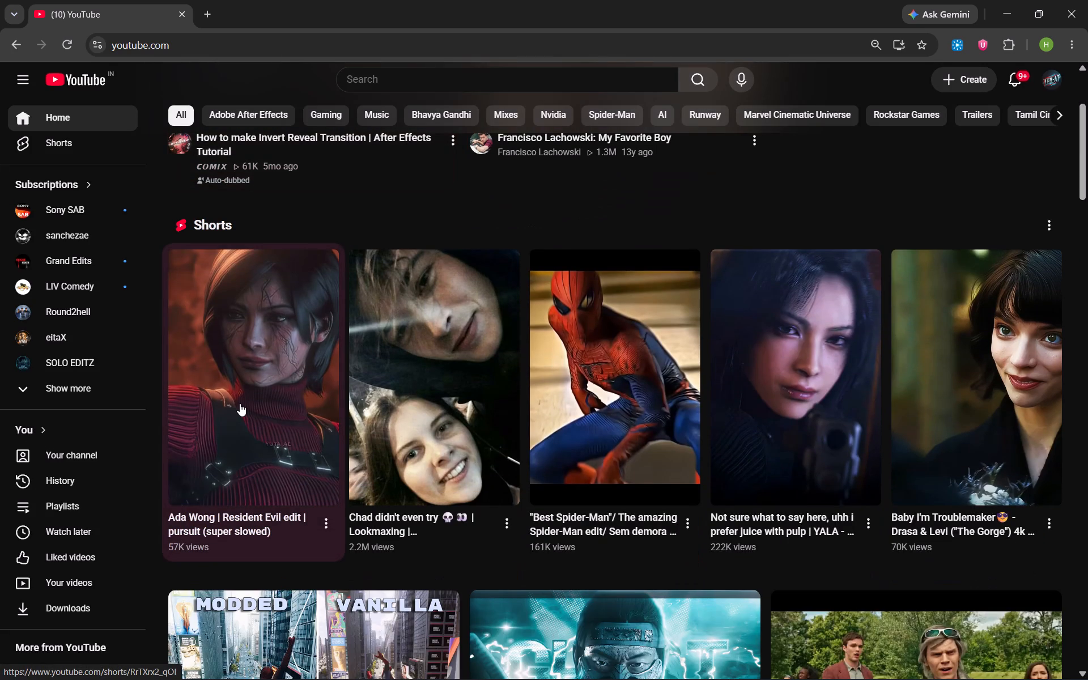
left_click(240, 403)
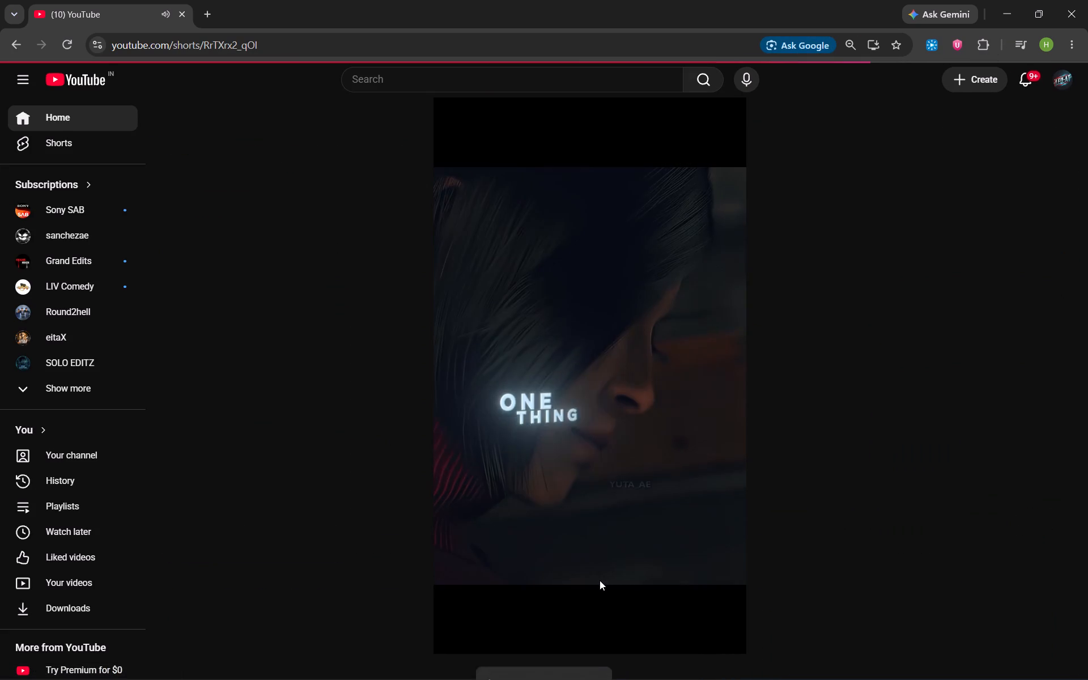
left_click(730, 597)
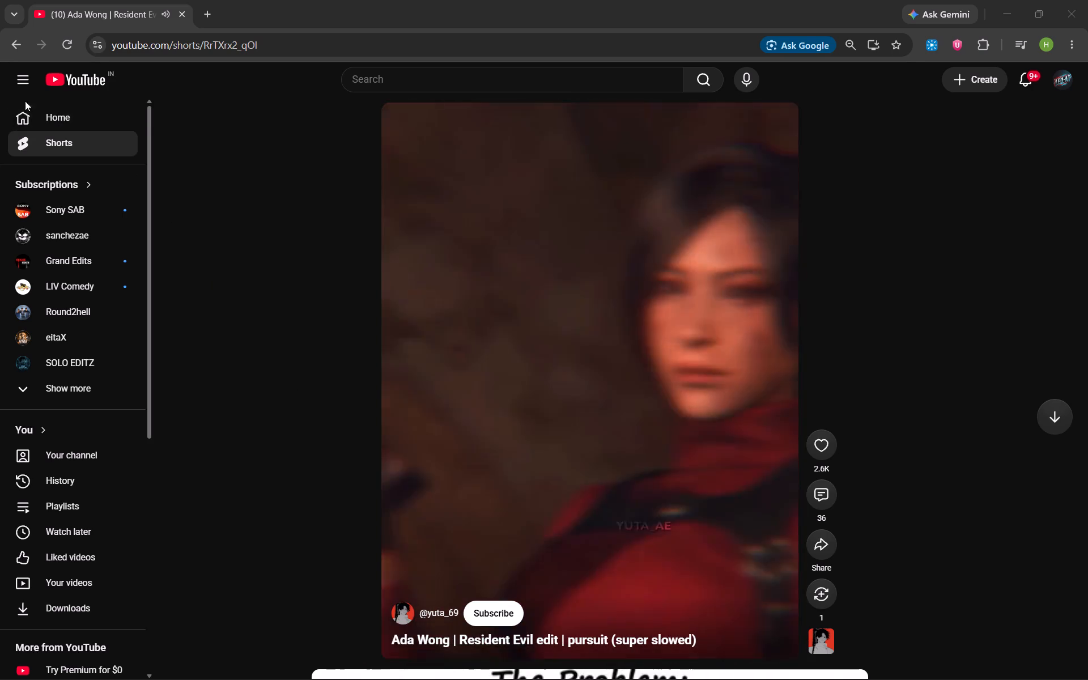
Return to the YouTube home feed, preview the "I m not your son , I m Ghost" edit with sound and dismiss the live captions.
left_click(34, 120)
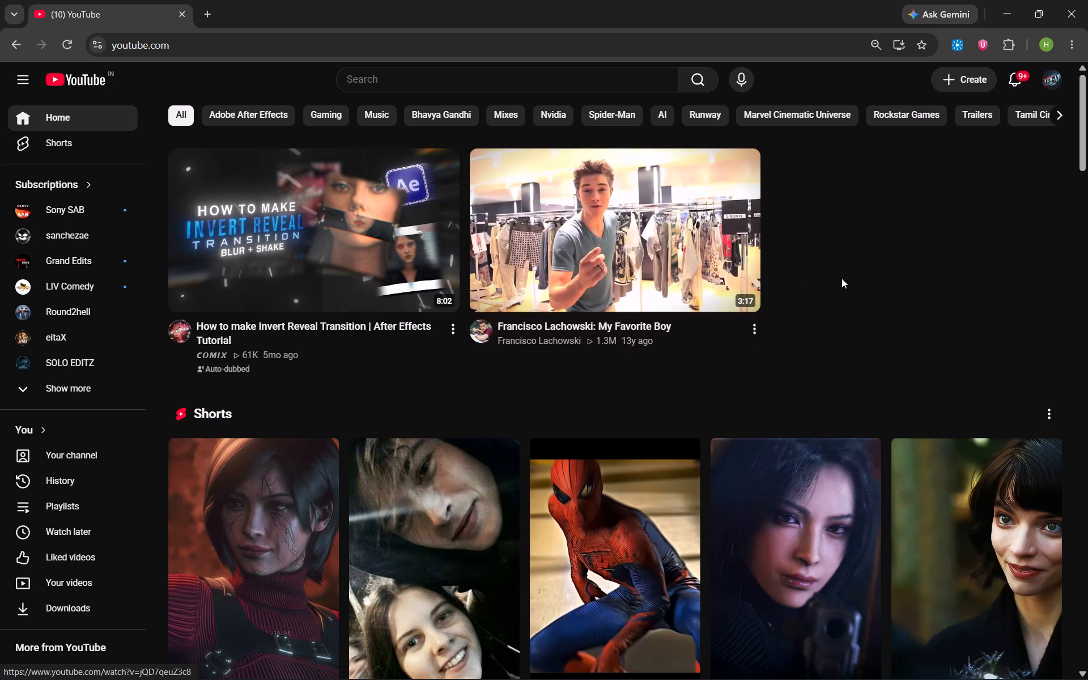
scroll(842, 279, "down", 1)
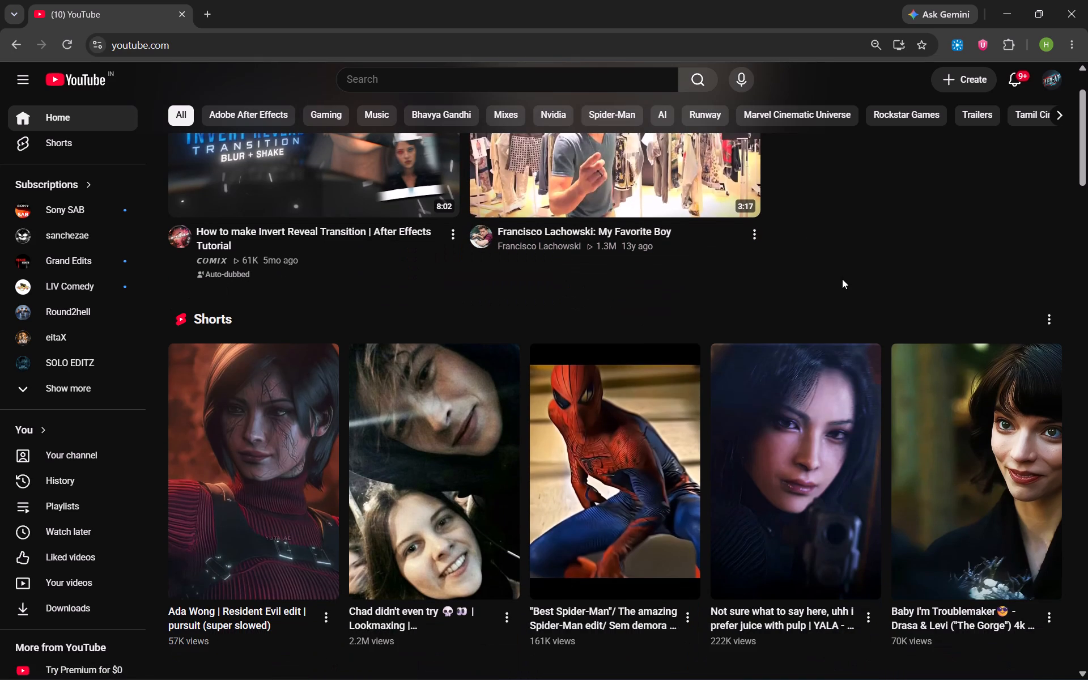
scroll(842, 279, "down", 1)
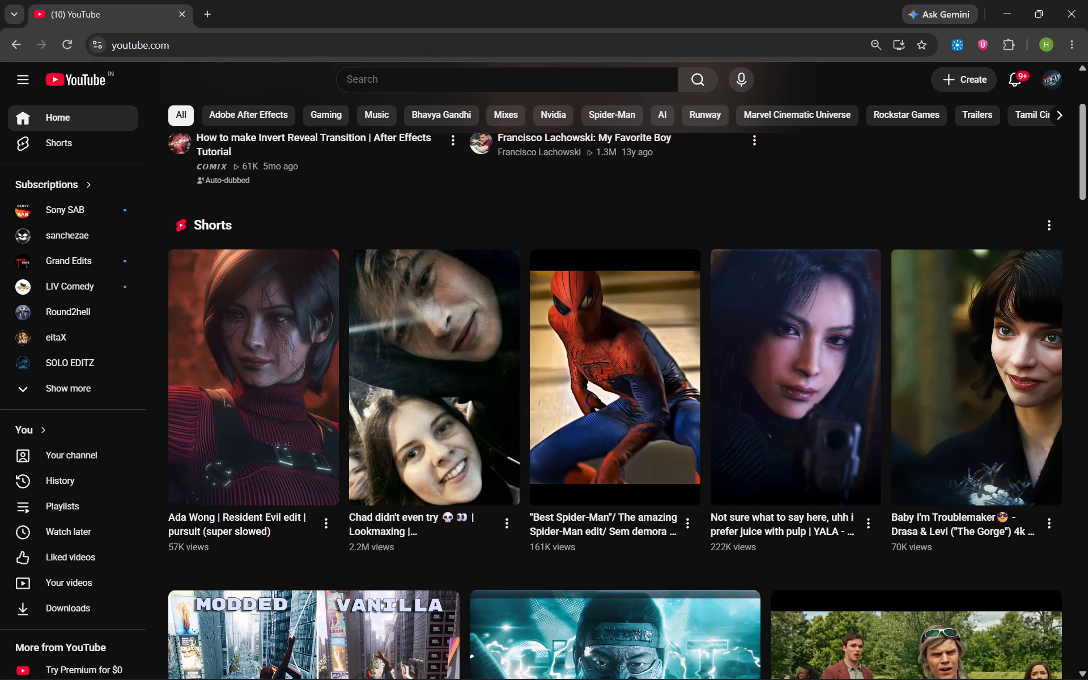
scroll(566, 295, "down", 2)
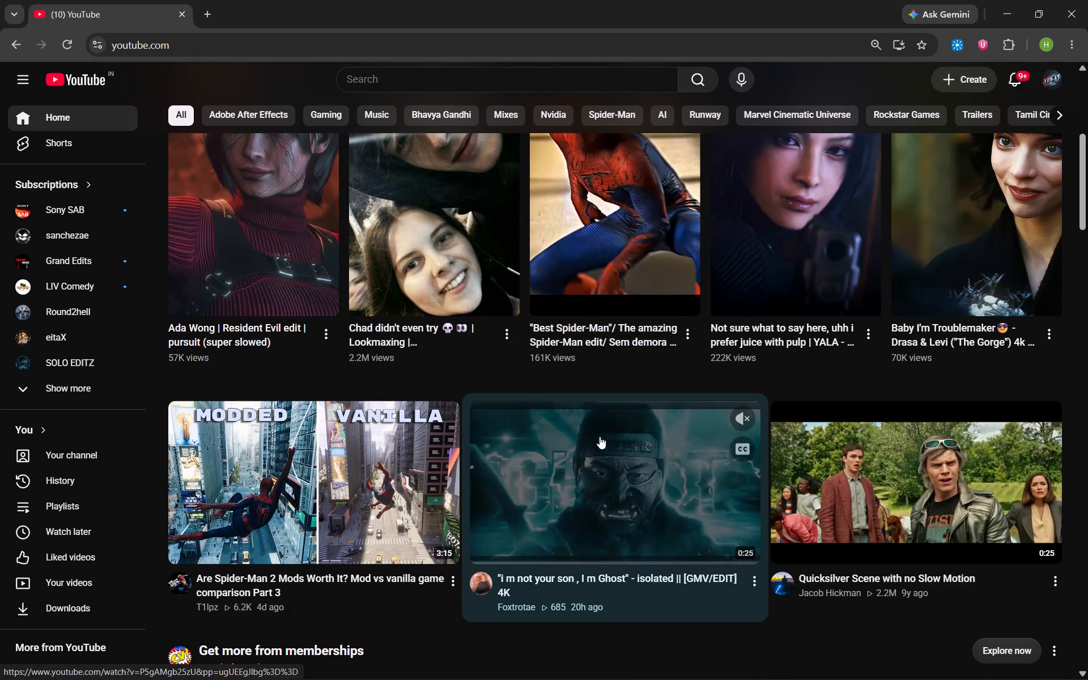
left_click(745, 419)
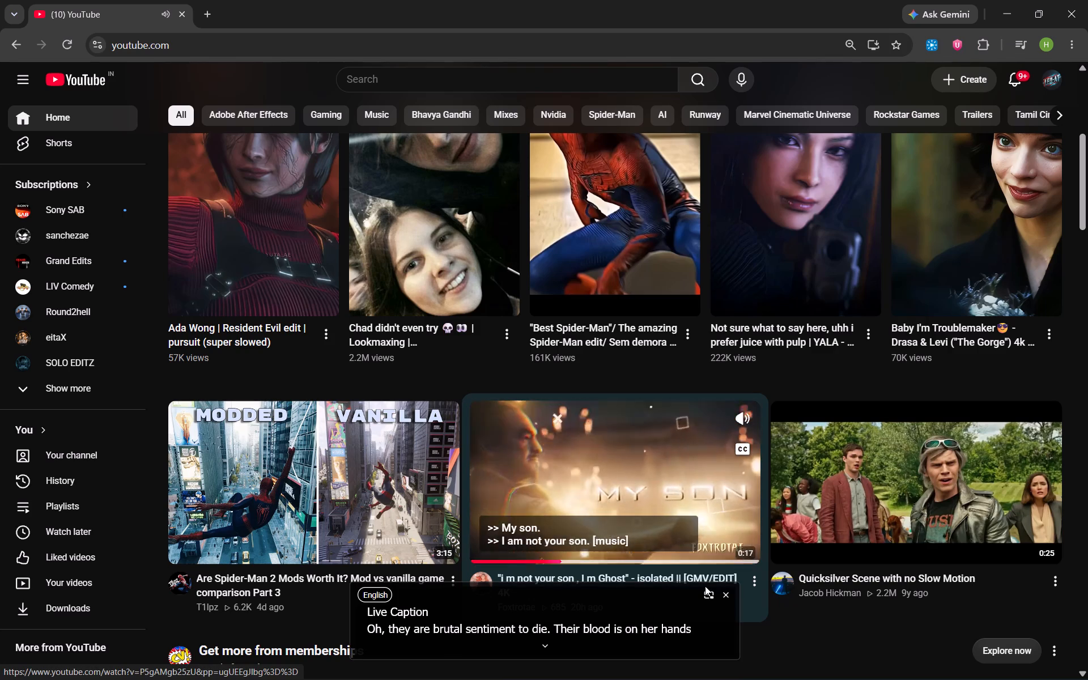
left_click(724, 596)
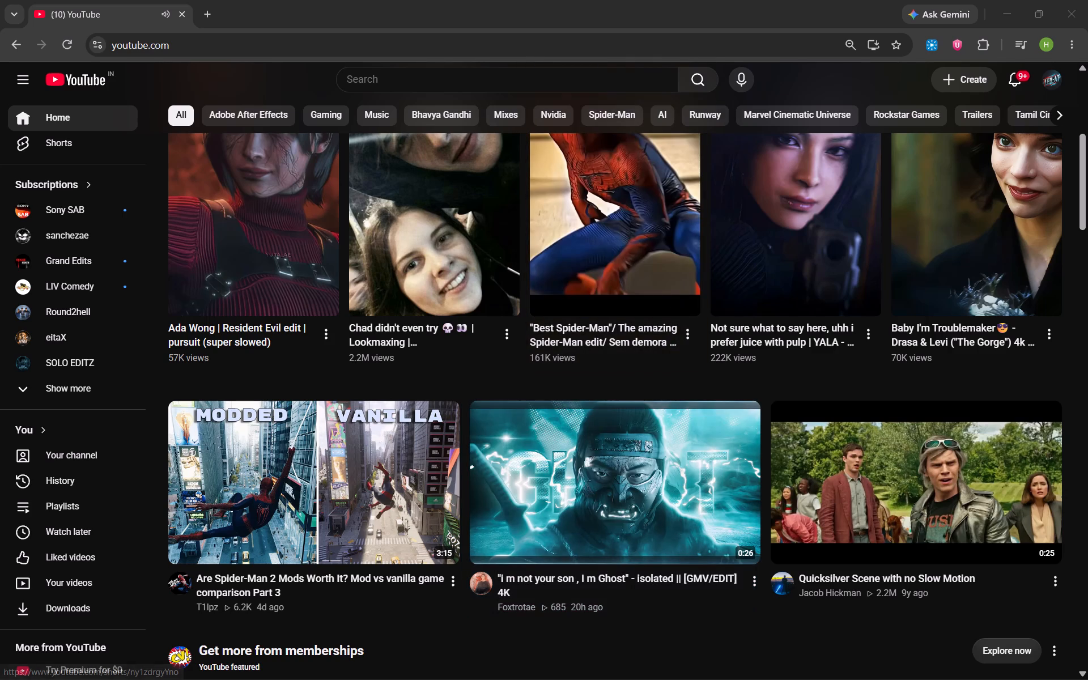
Search YouTube for "hassan edits" and open the video list of the Hasan Editiz channel.
left_click(640, 86)
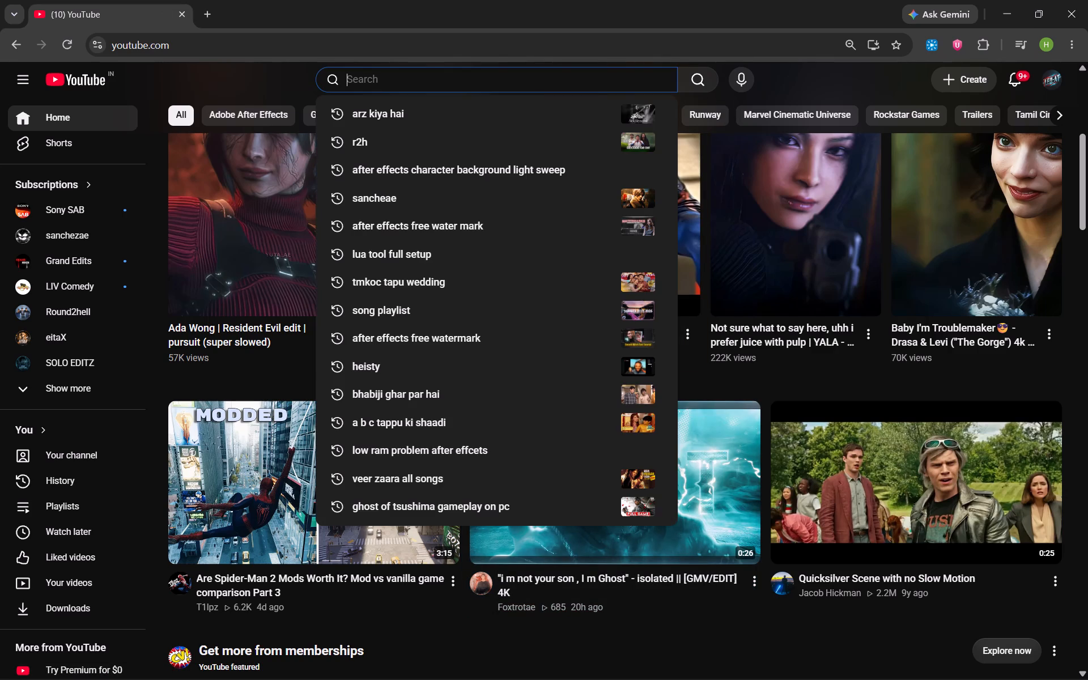
type("hass")
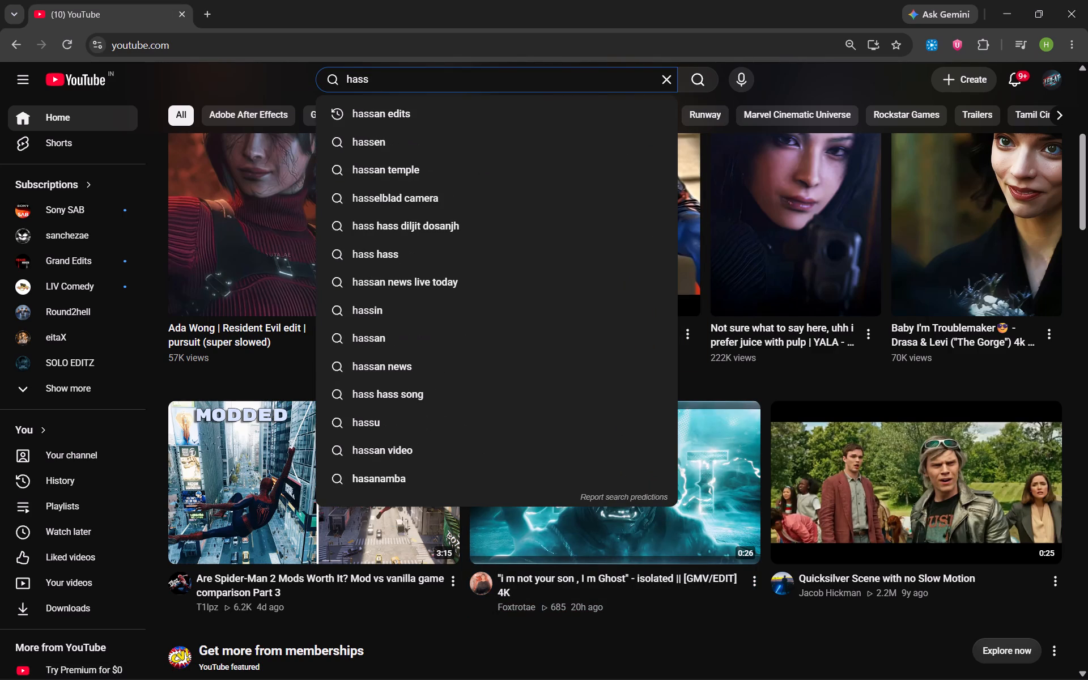
type("an")
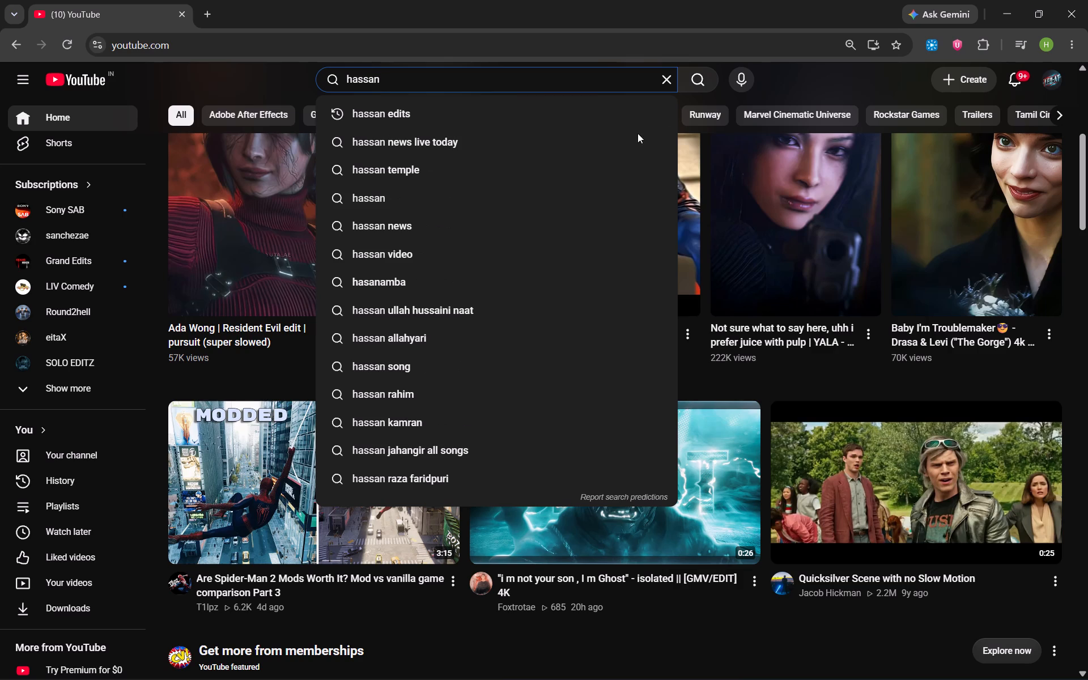
left_click(586, 110)
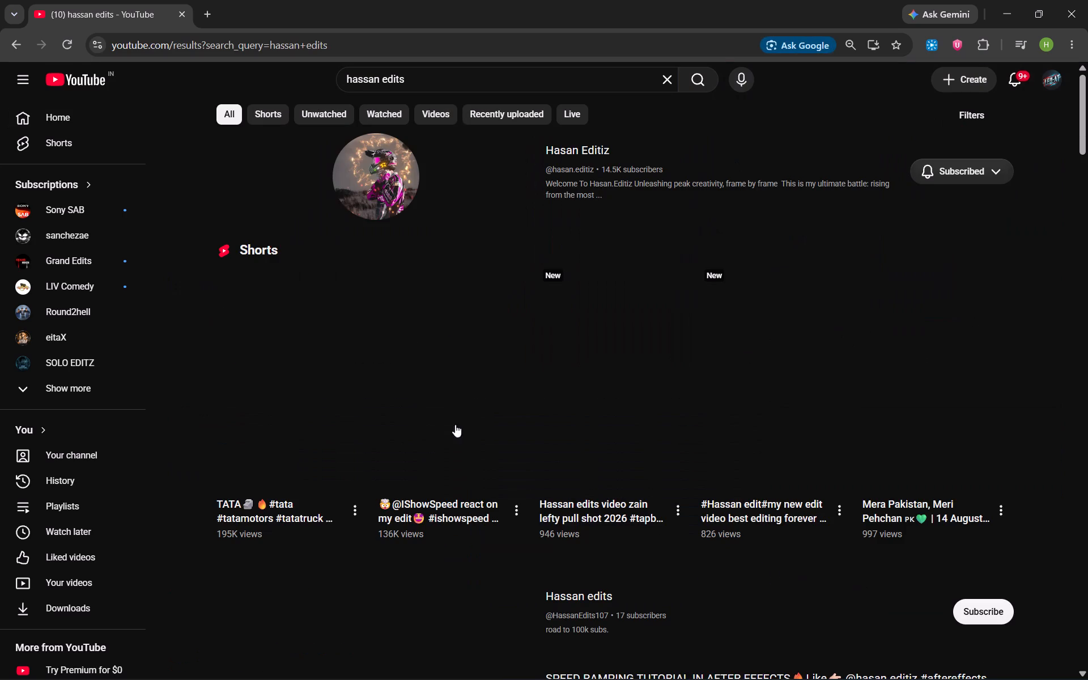
left_click(373, 170)
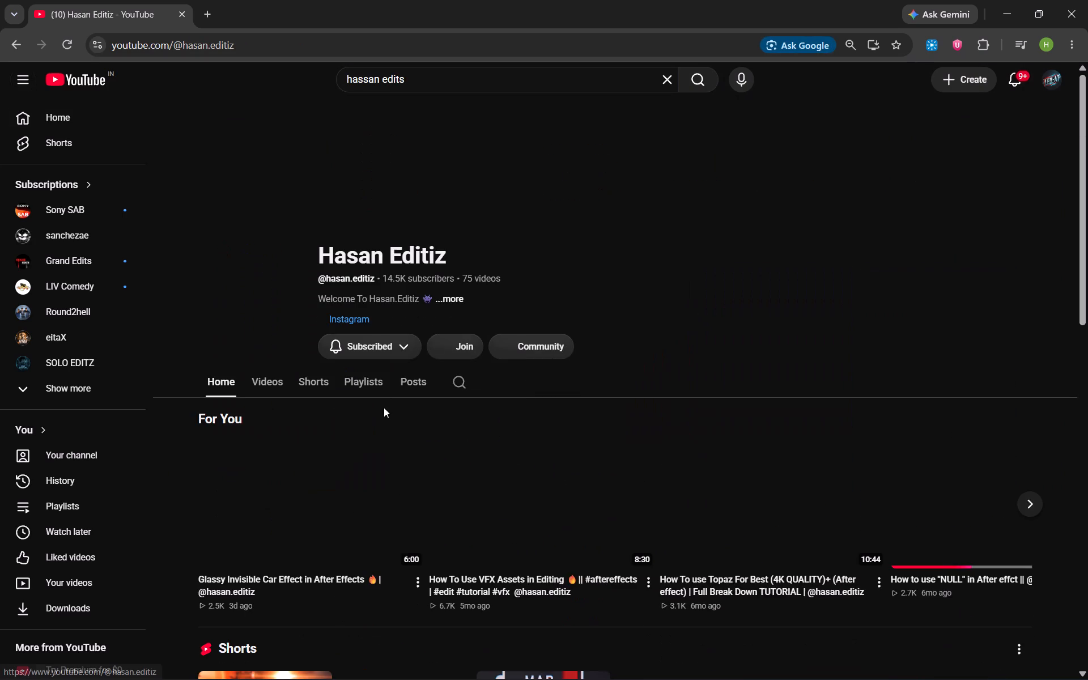
left_click(291, 387)
left_click(287, 390)
left_click(282, 390)
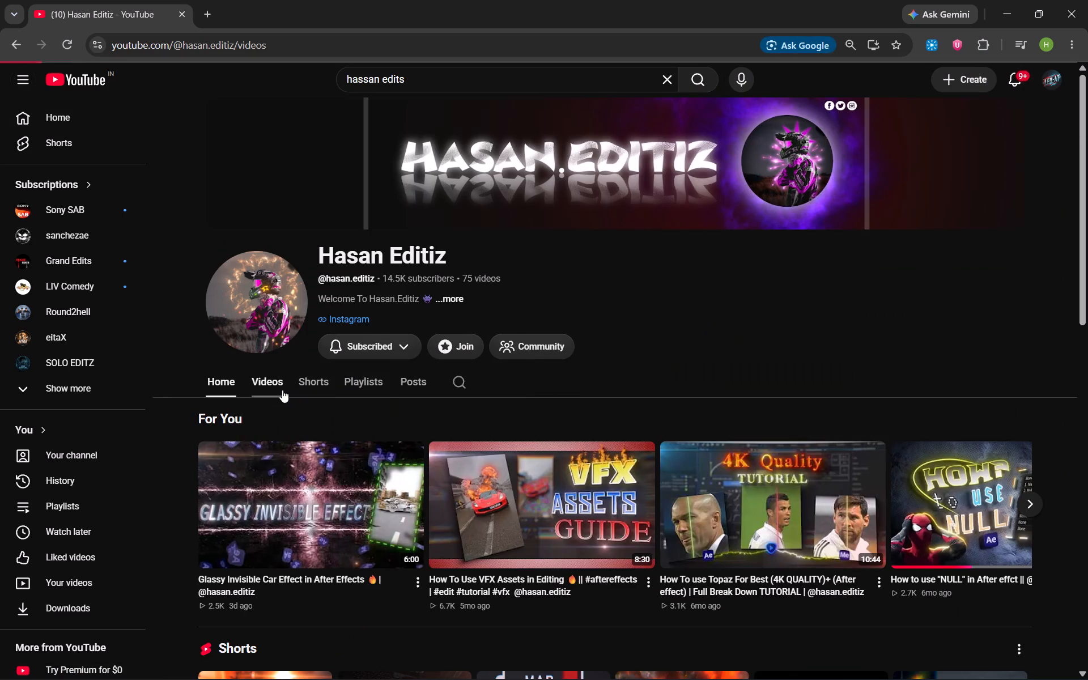
Browse the channel's After Effects tutorials and open "VELOCITY EDIT TUTORIAL Ae".
scroll(381, 464, "down", 2)
scroll(555, 416, "down", 1)
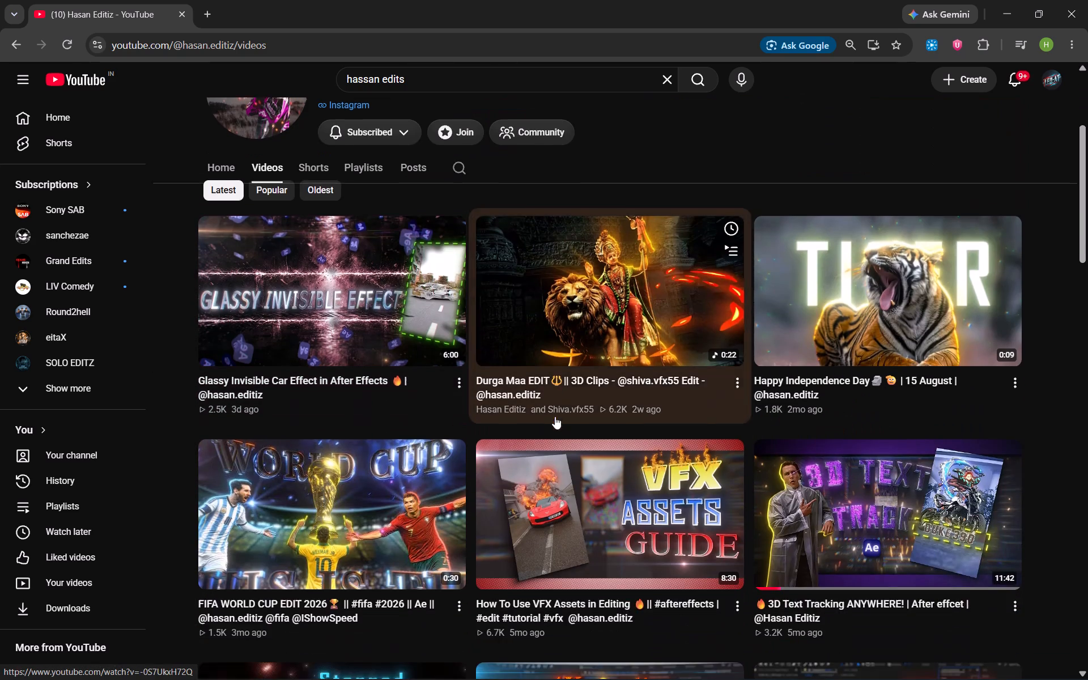
scroll(555, 416, "down", 1)
scroll(671, 374, "down", 1)
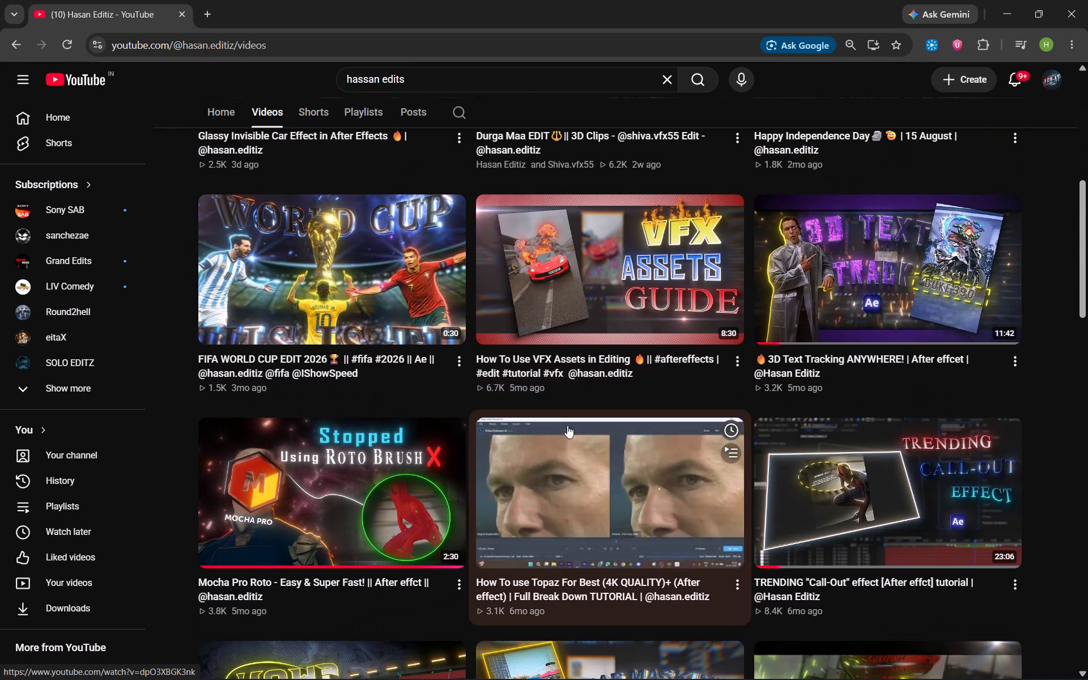
scroll(489, 445, "down", 2)
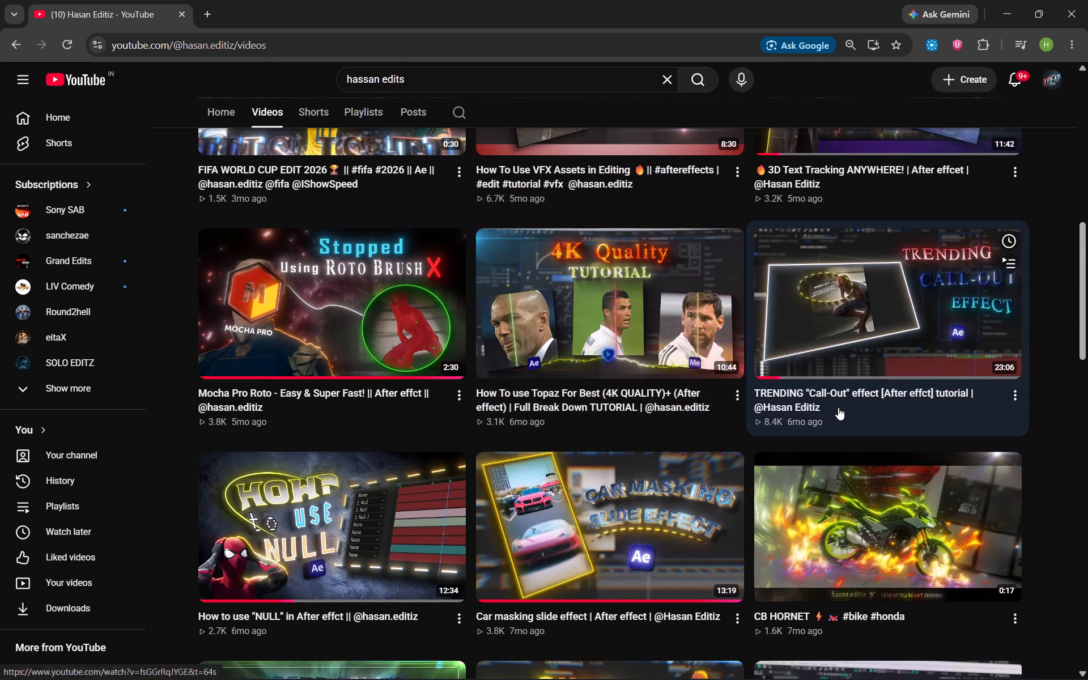
scroll(715, 429, "down", 1)
scroll(633, 425, "down", 1)
scroll(812, 369, "down", 1)
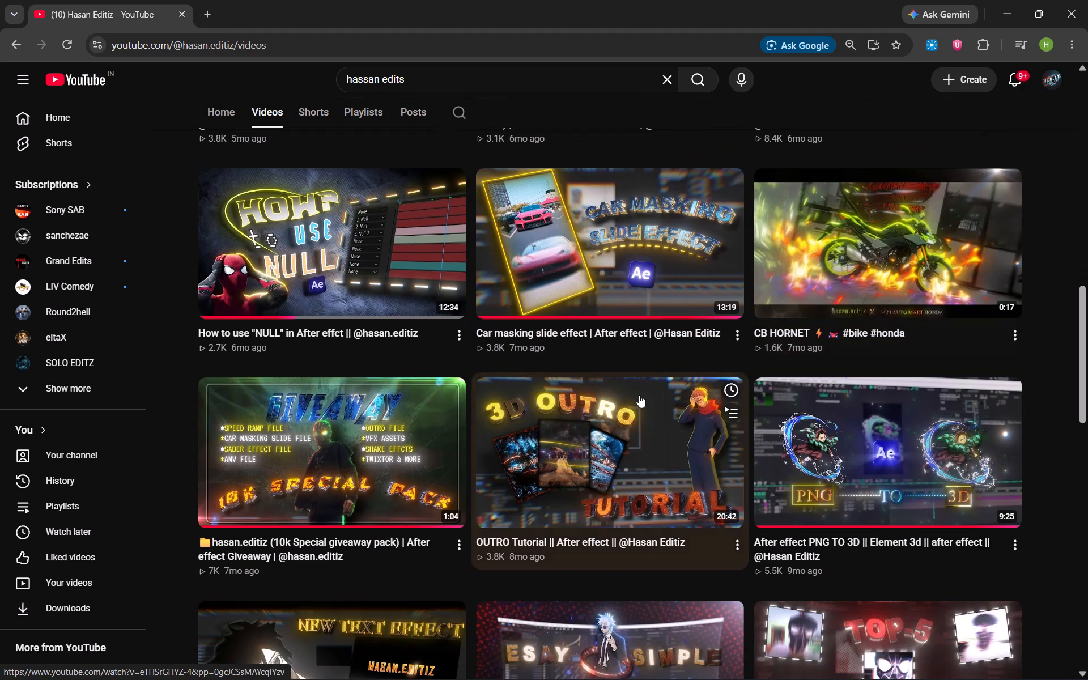
scroll(590, 452, "down", 1)
scroll(691, 484, "down", 1)
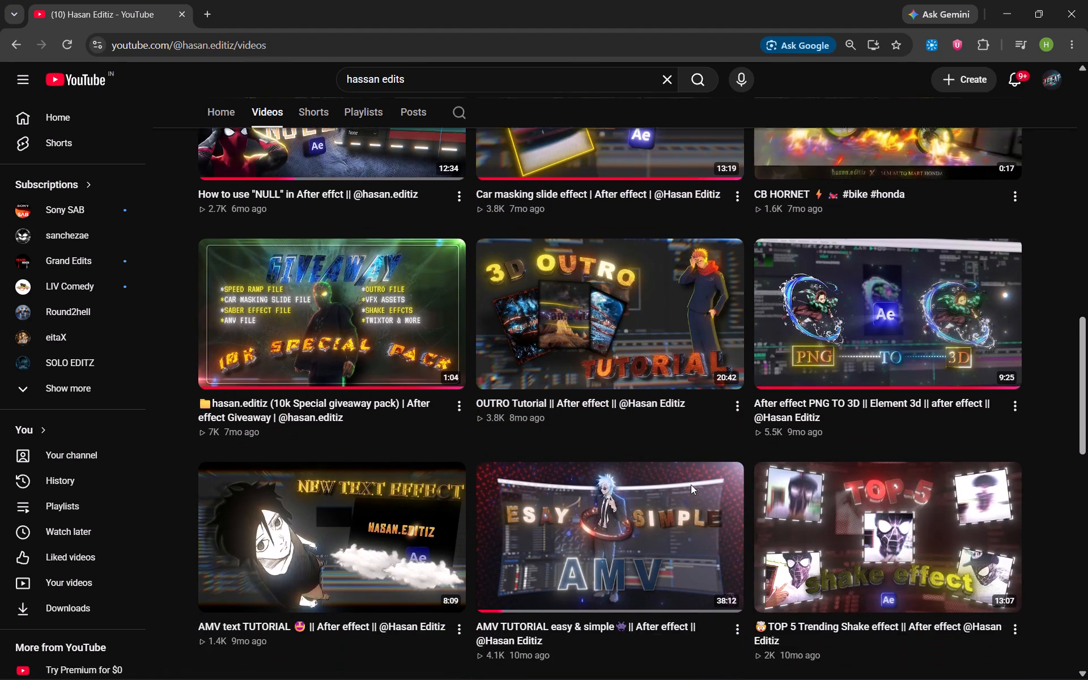
scroll(688, 484, "down", 3)
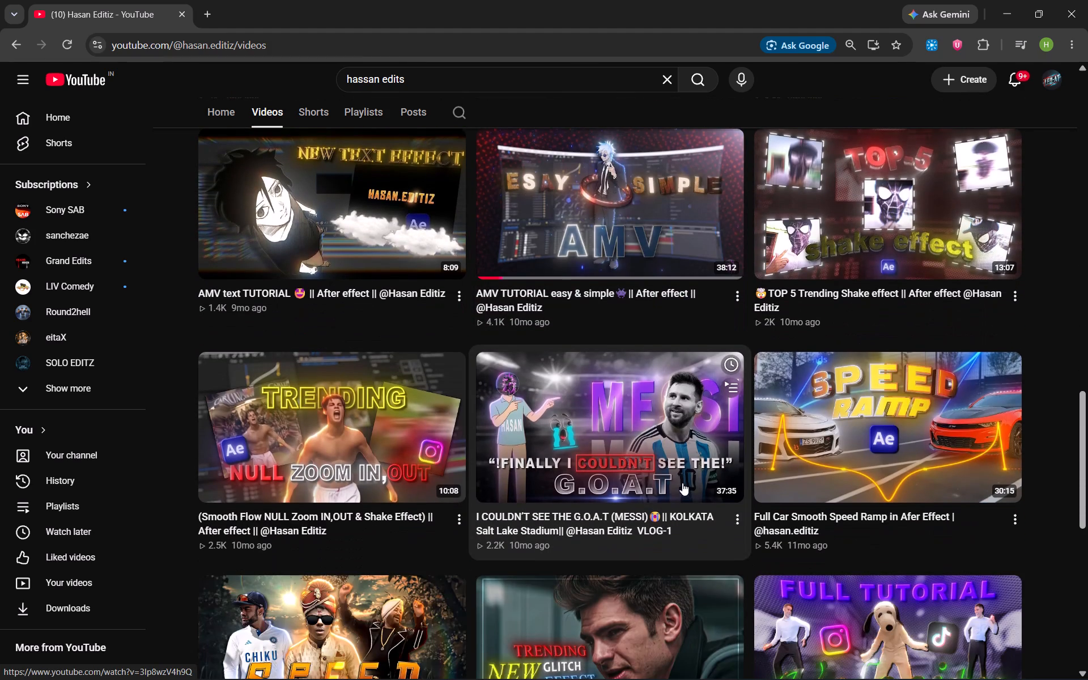
scroll(680, 479, "down", 3)
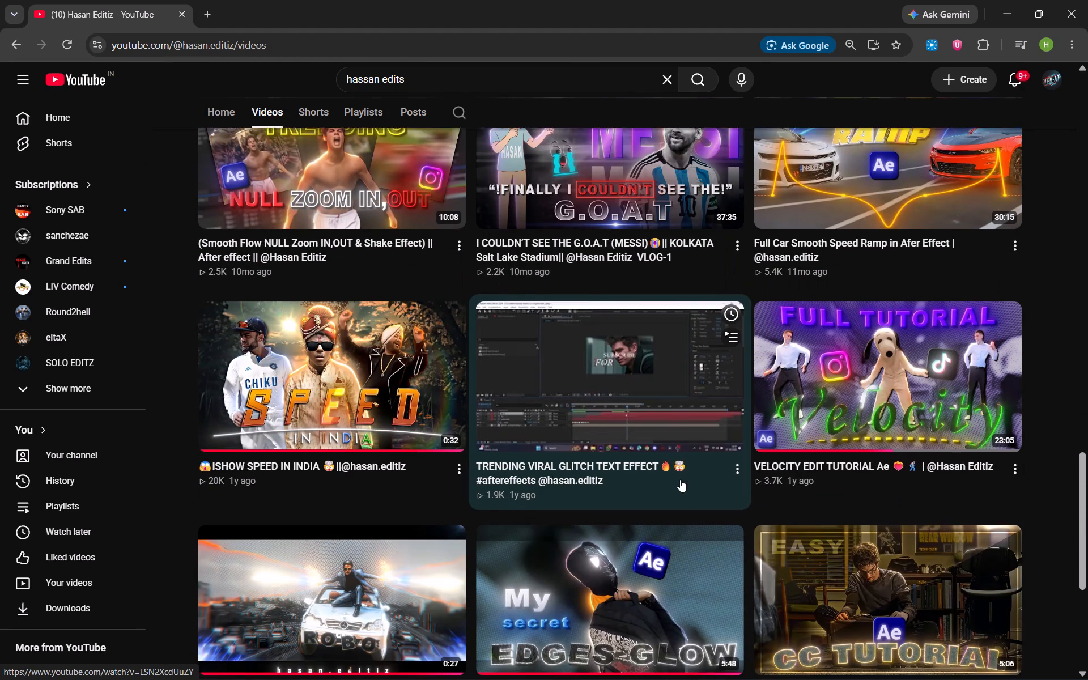
left_click(882, 356)
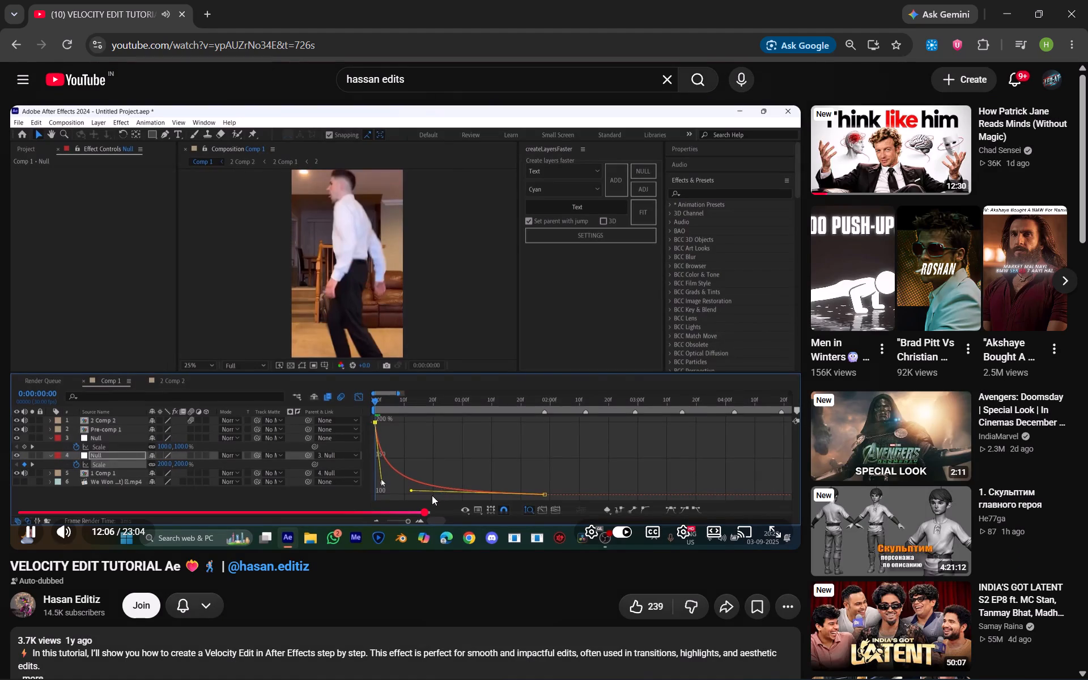
Scrub through the velocity tutorial between about 10:36 and 16:44, resuming playback at about 14:50.
left_click_drag(424, 508, 372, 509)
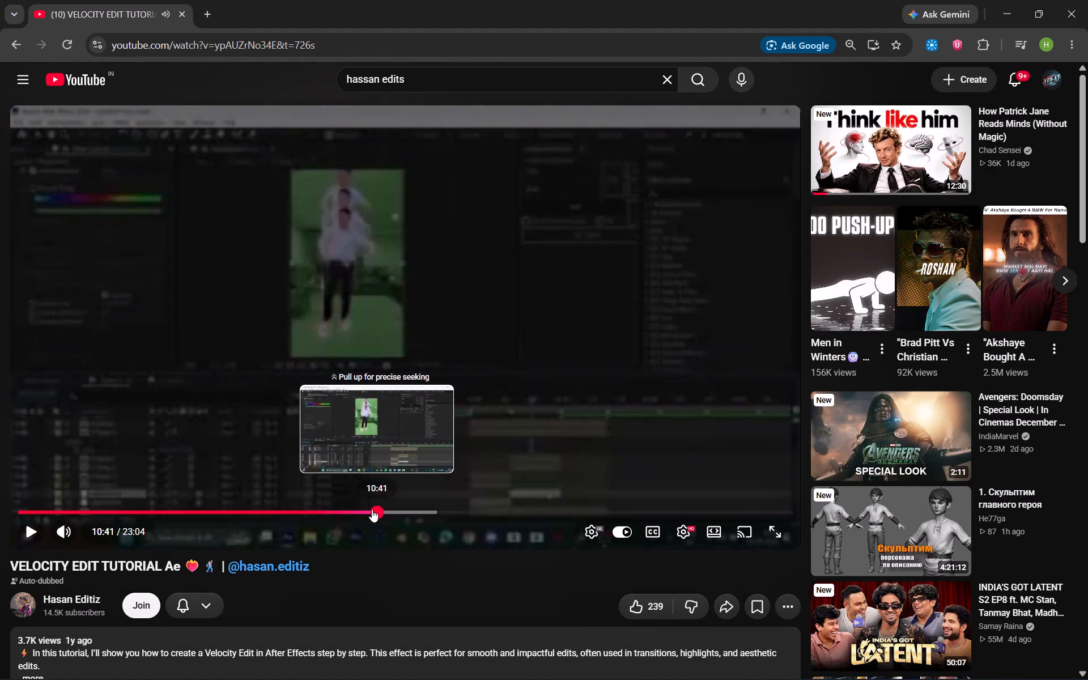
left_click_drag(372, 509, 375, 510)
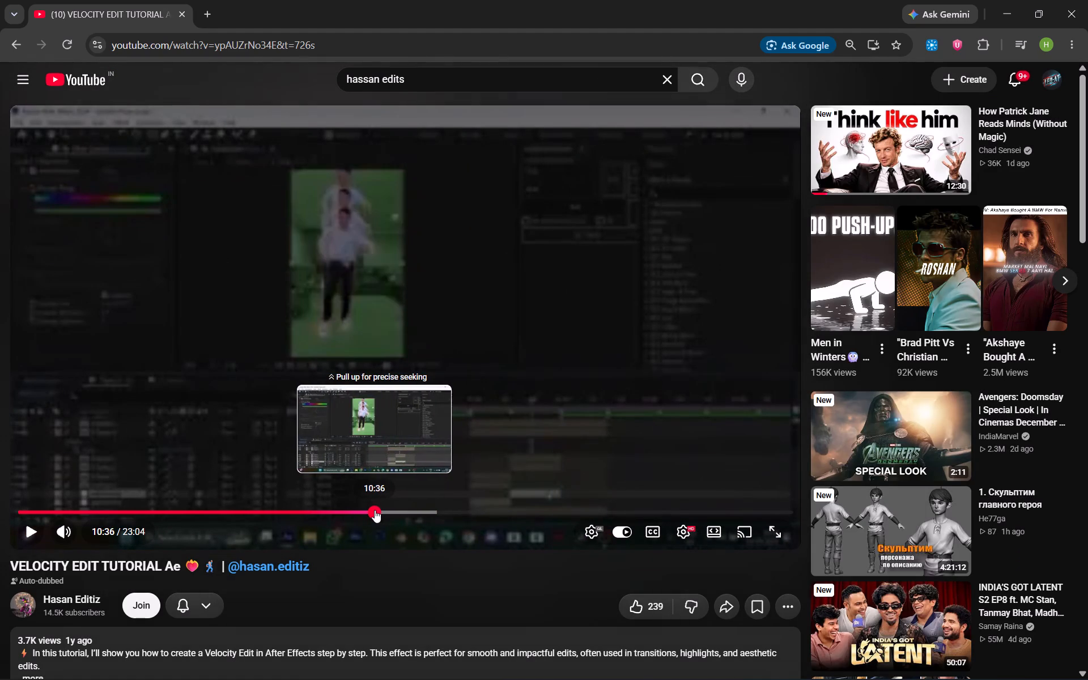
left_click_drag(375, 510, 396, 512)
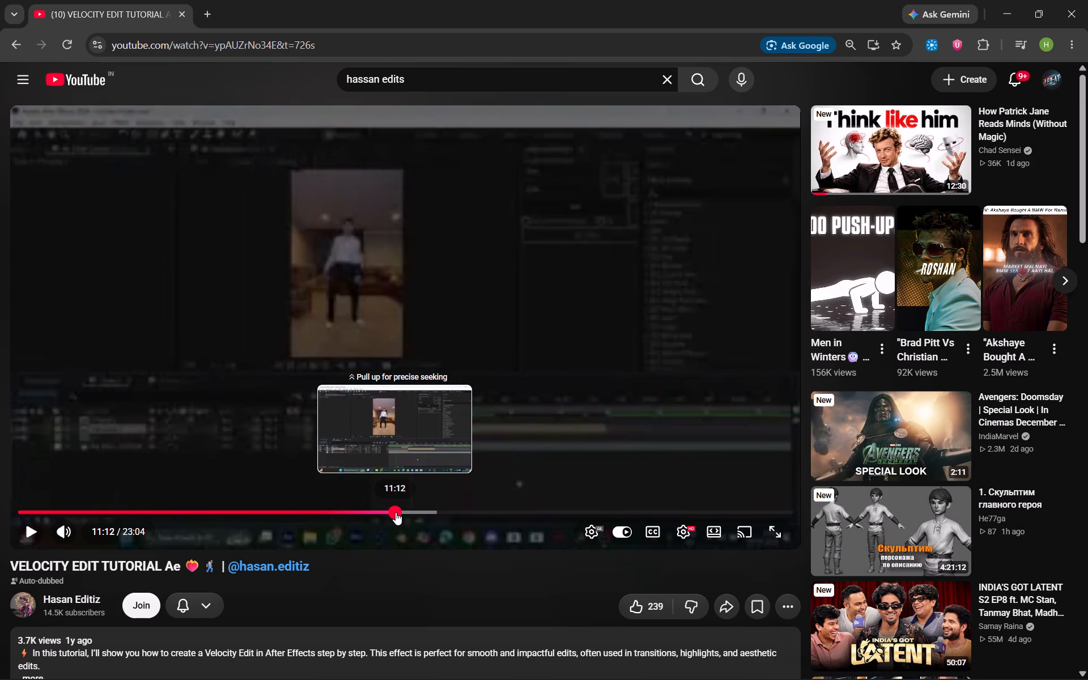
left_click_drag(396, 512, 451, 526)
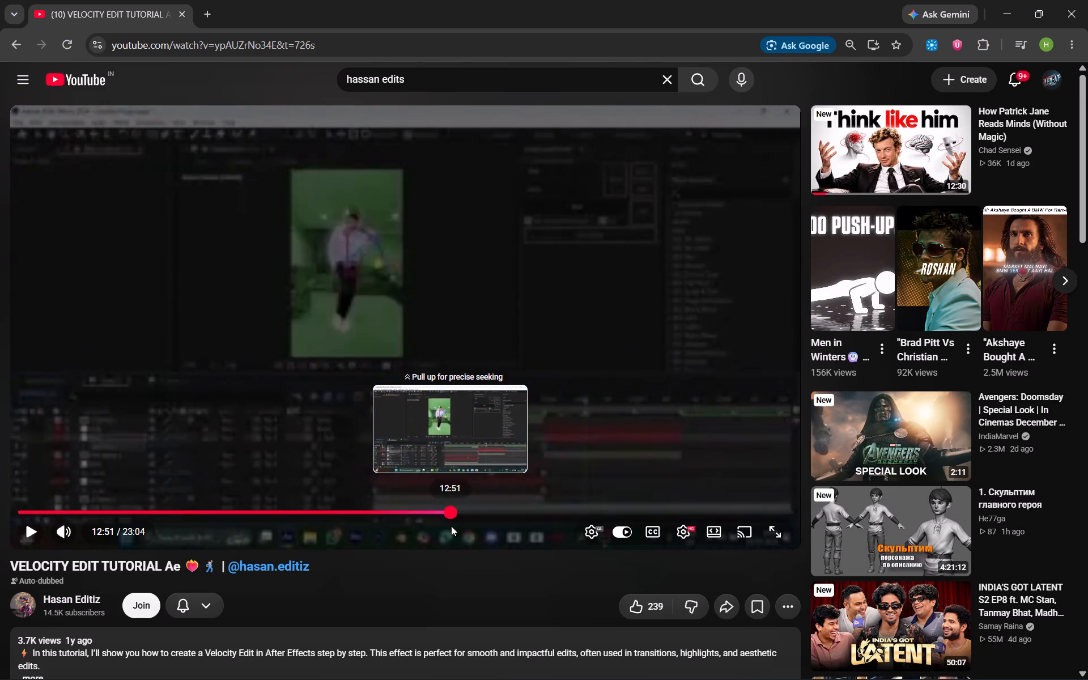
left_click_drag(451, 526, 475, 533)
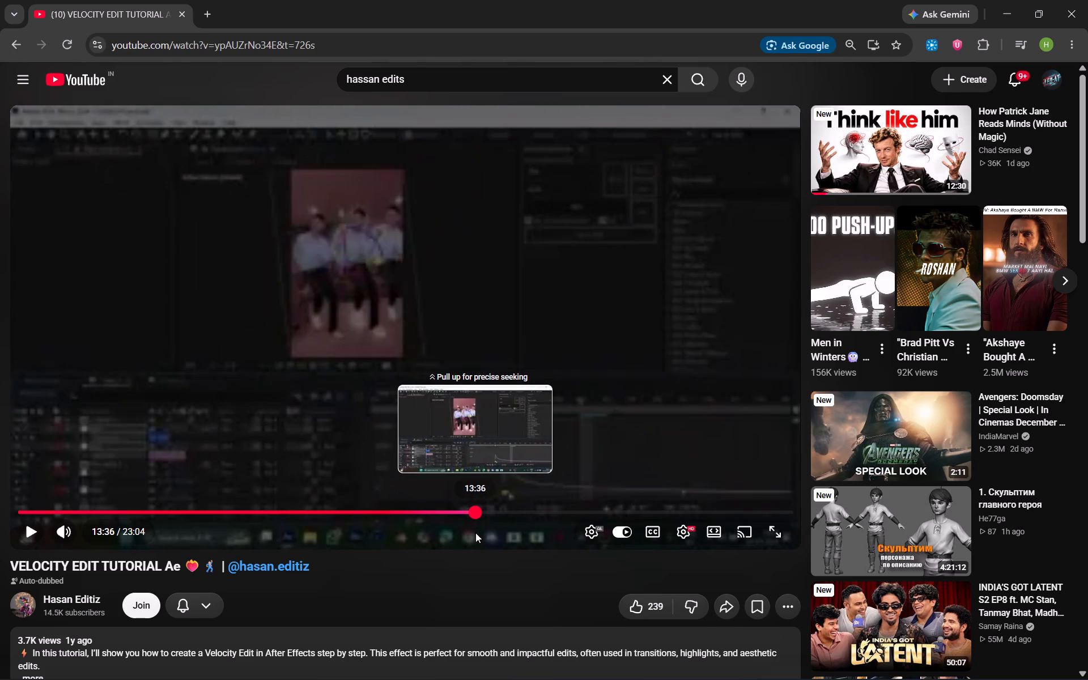
left_click_drag(475, 533, 488, 536)
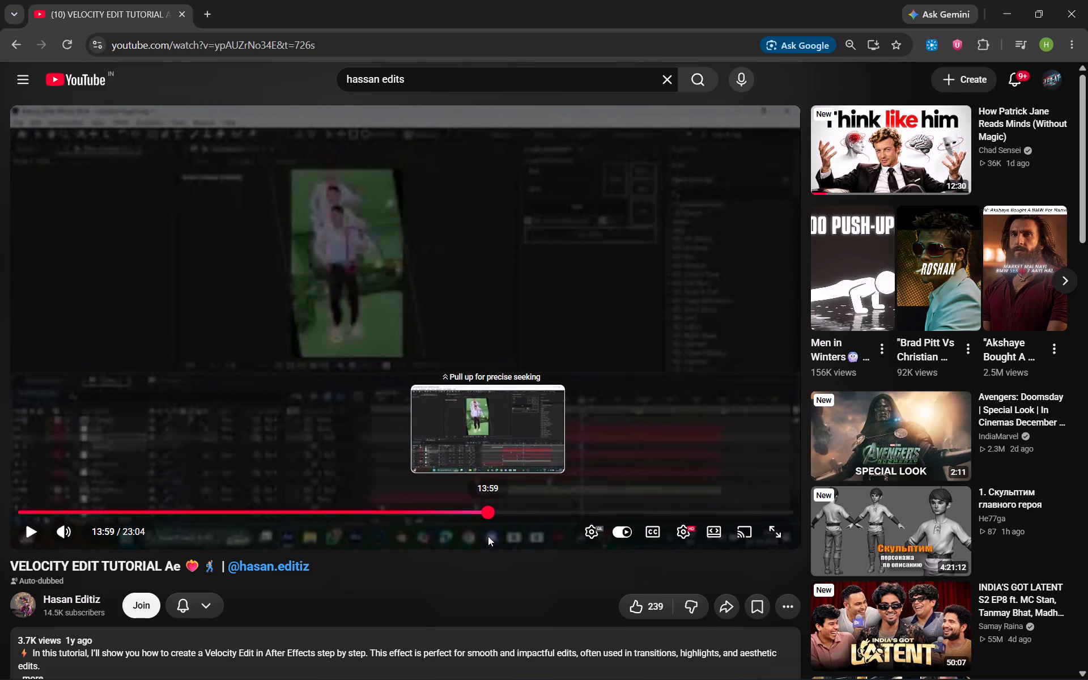
left_click_drag(488, 536, 521, 547)
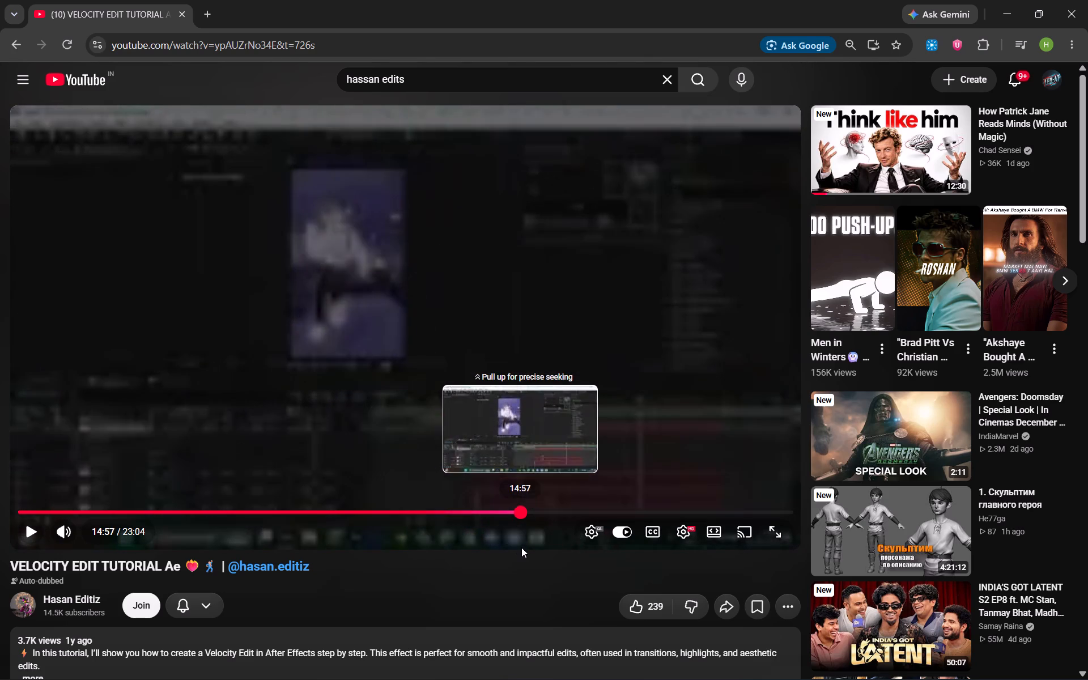
left_click_drag(521, 547, 512, 552)
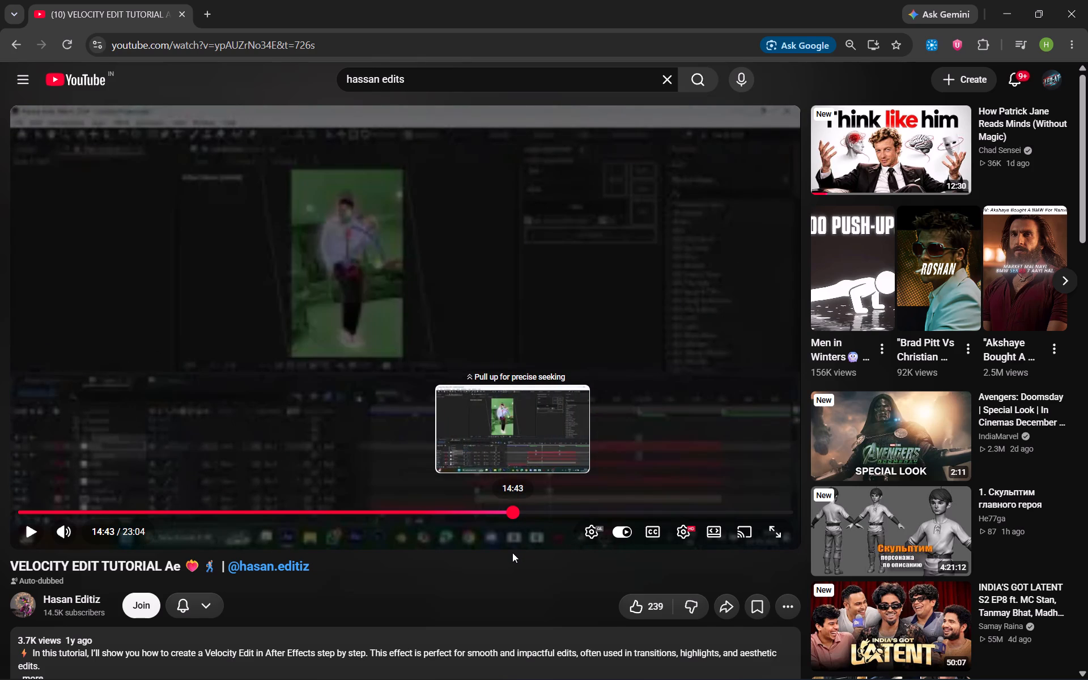
left_click_drag(512, 552, 546, 559)
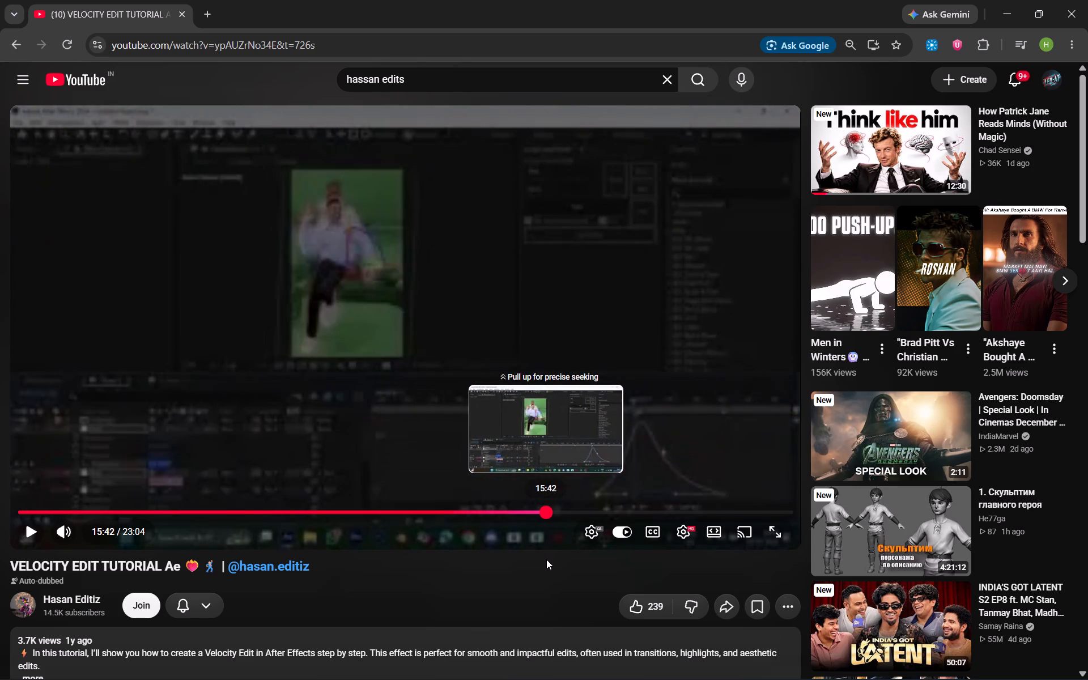
left_click_drag(546, 559, 581, 571)
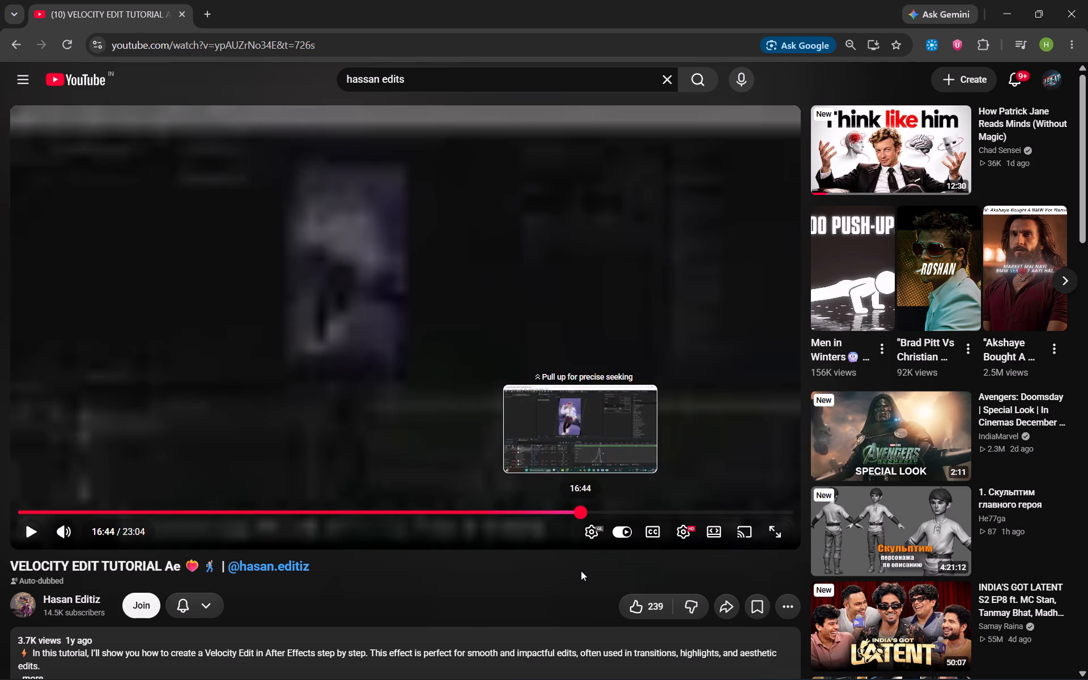
left_click_drag(581, 571, 548, 567)
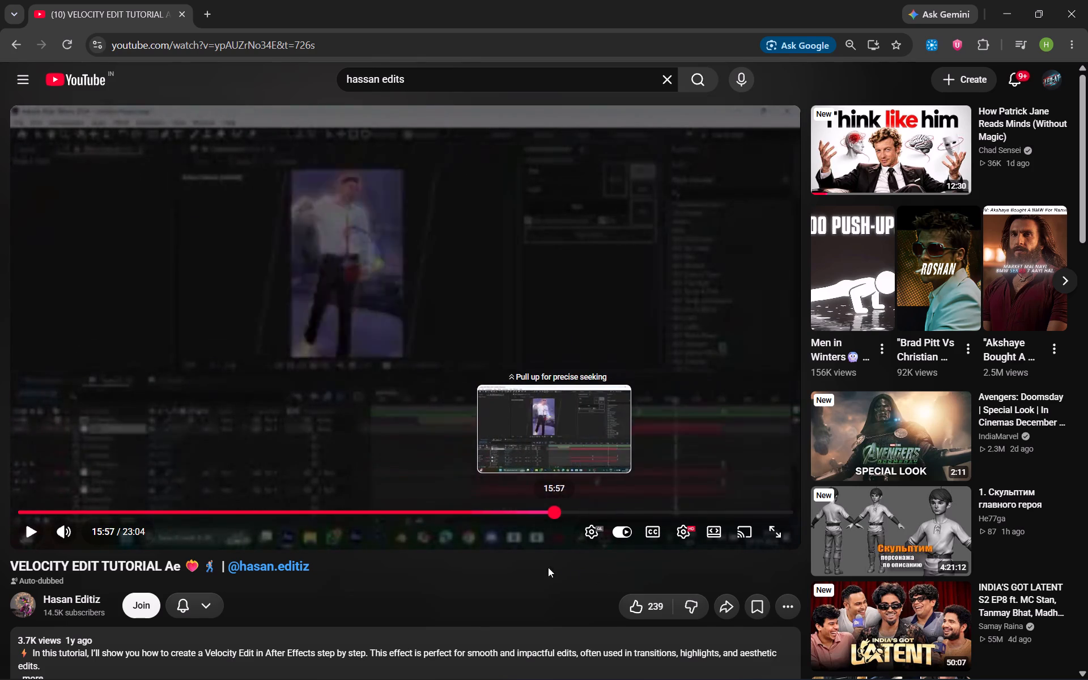
left_click_drag(548, 567, 515, 559)
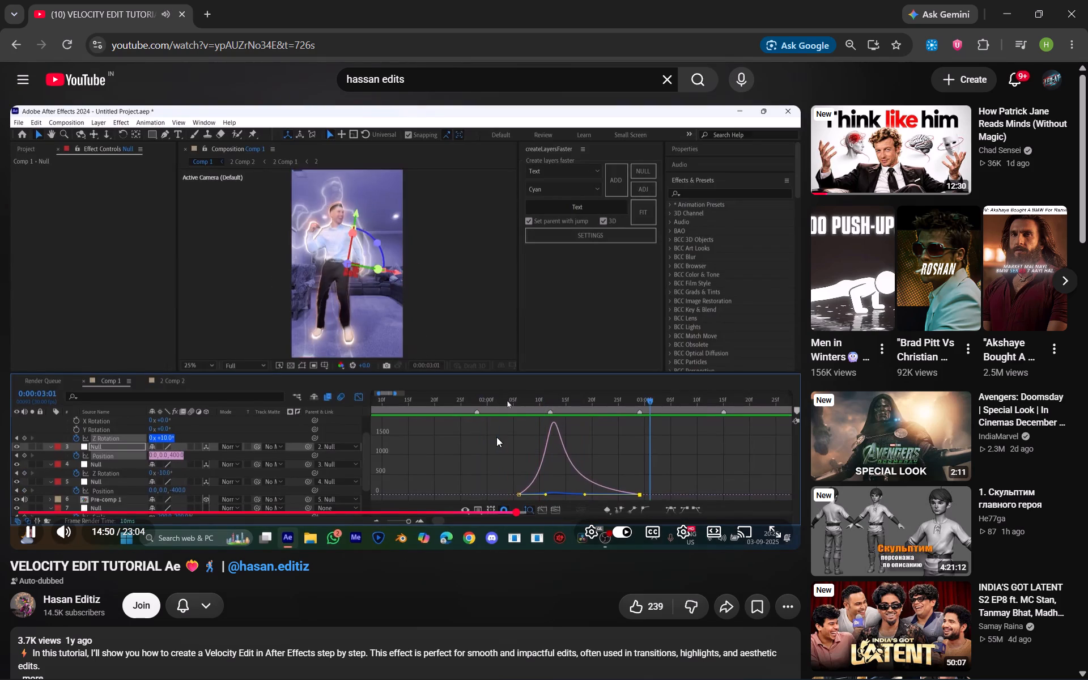
Rewind the velocity tutorial gradually from about 14:50 to 13:14, reviewing the null position and rotation keyframes and their speed graphs.
key("Left")
key("Left")
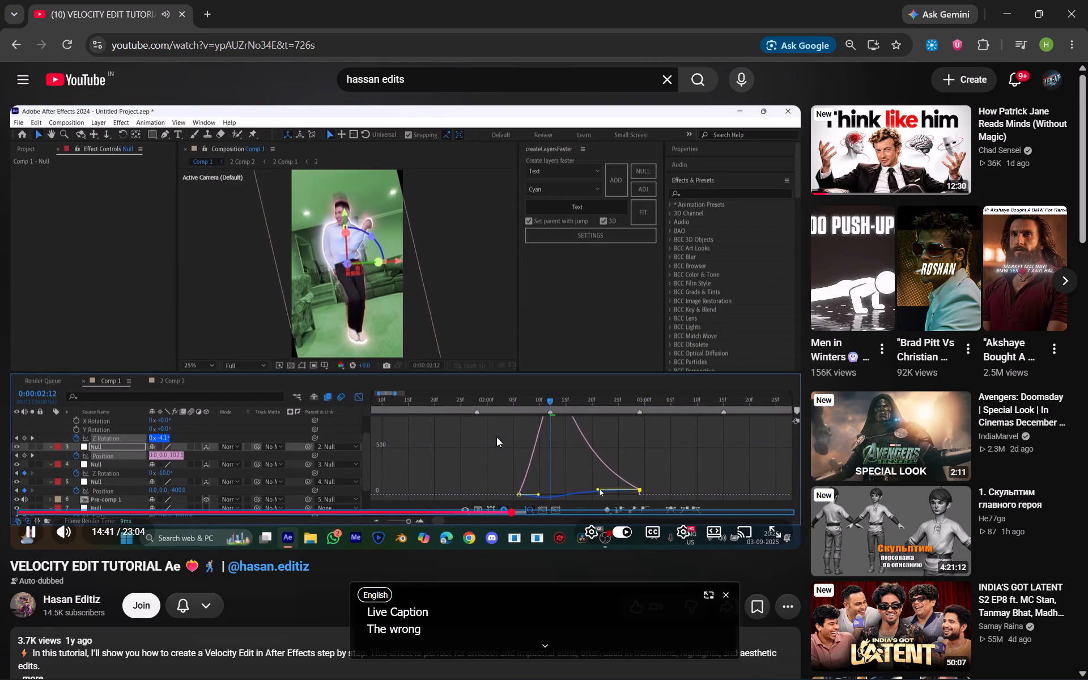
key("Left")
key("Left")
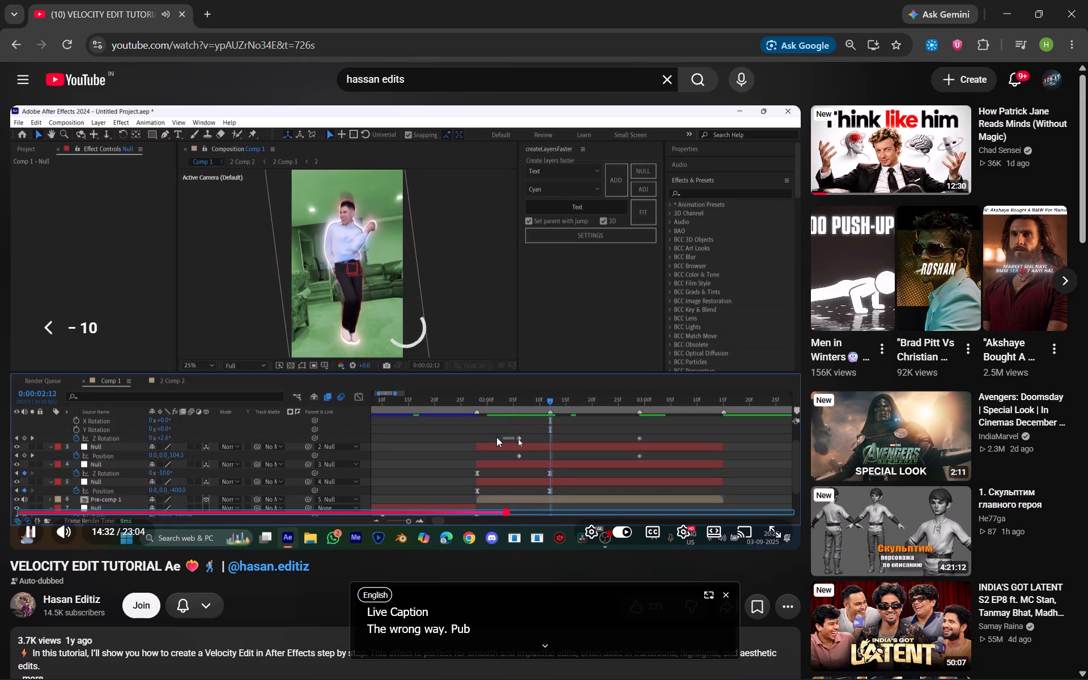
key("Left")
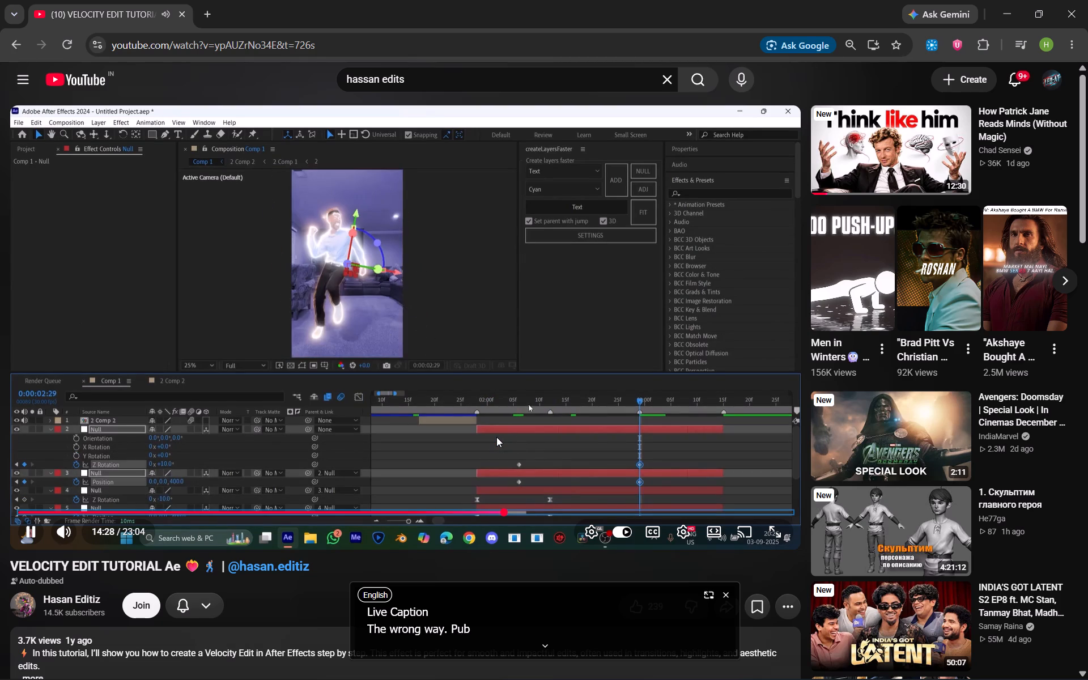
key("Left")
key("Left")
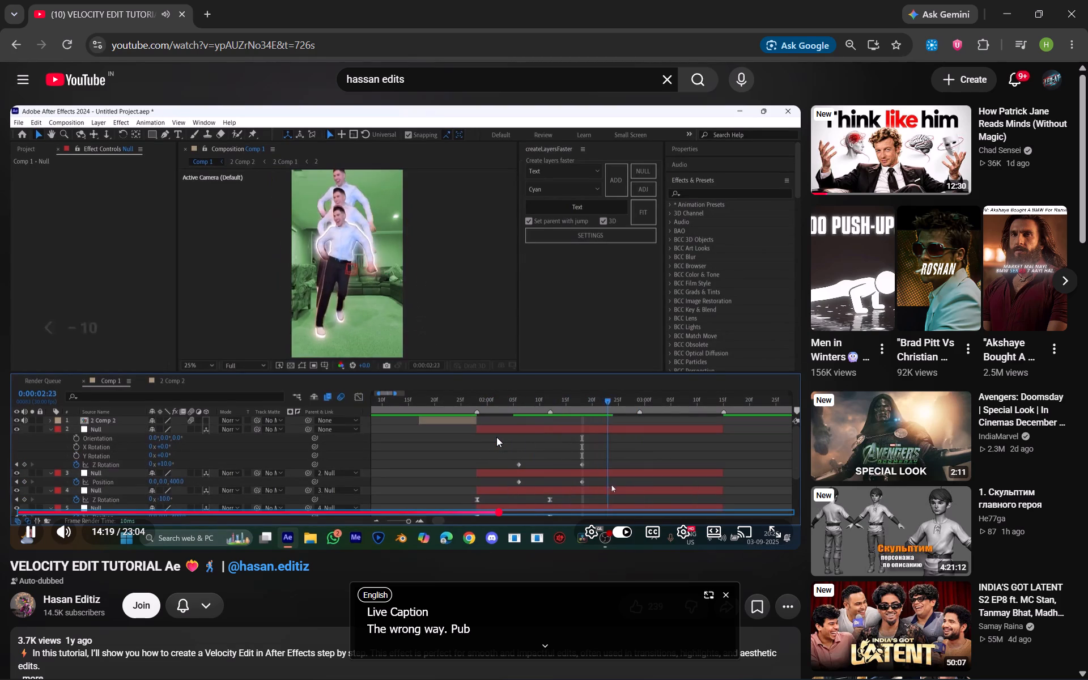
key("Left")
key("Left")
key("Left")
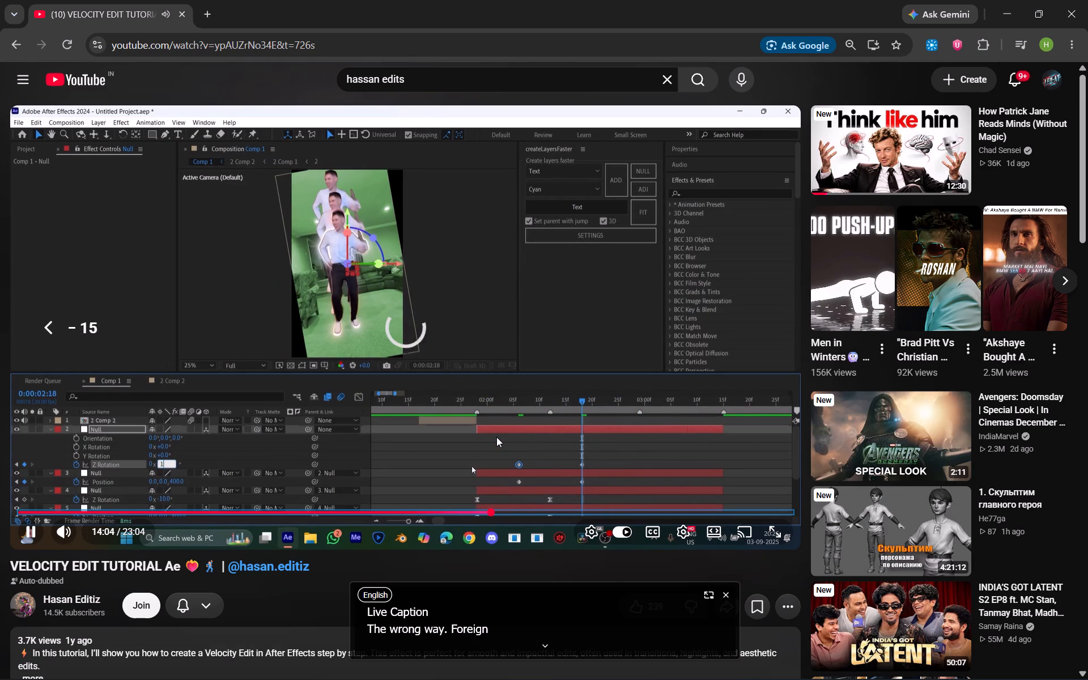
key("Left")
key("Left")
key("Left")
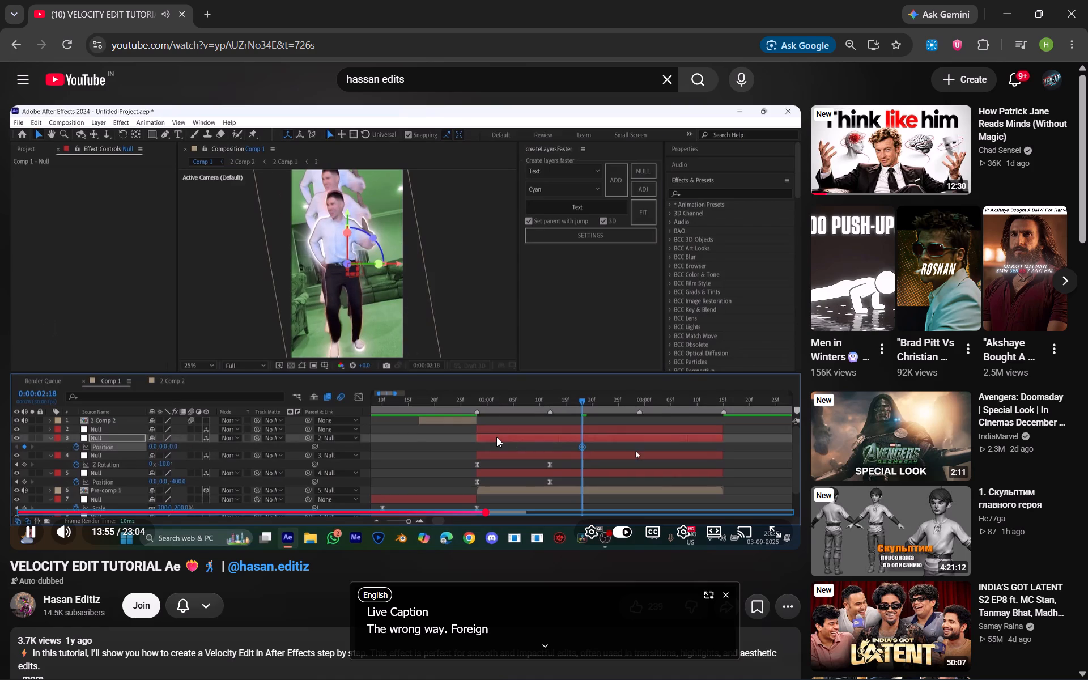
key("Left")
key("Left")
key("Left")
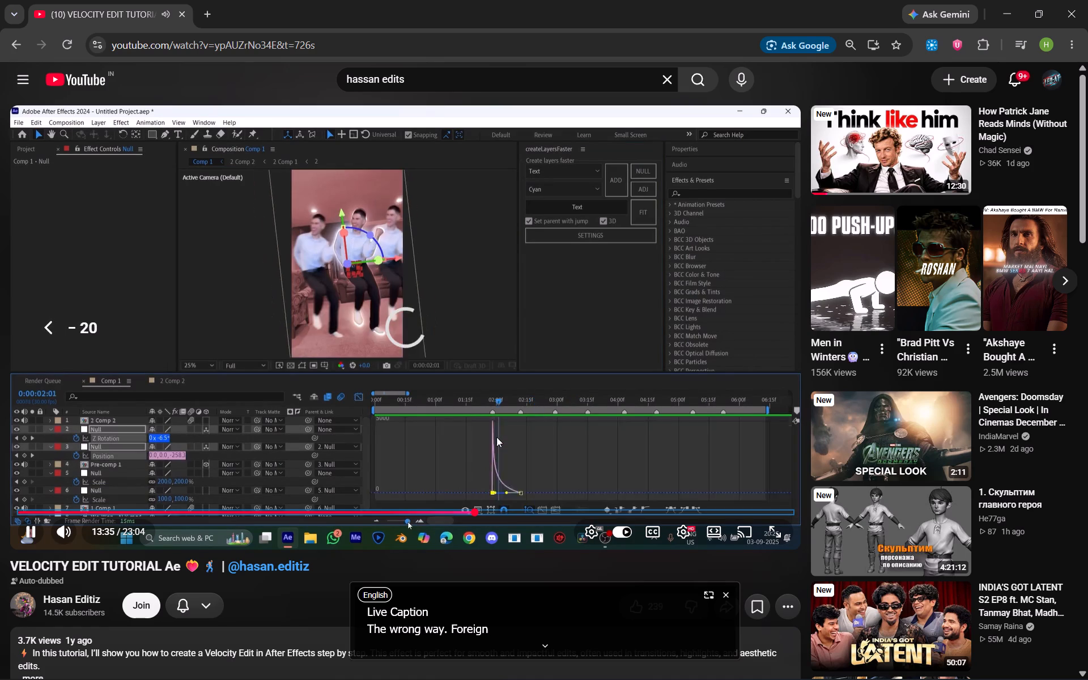
key("Right")
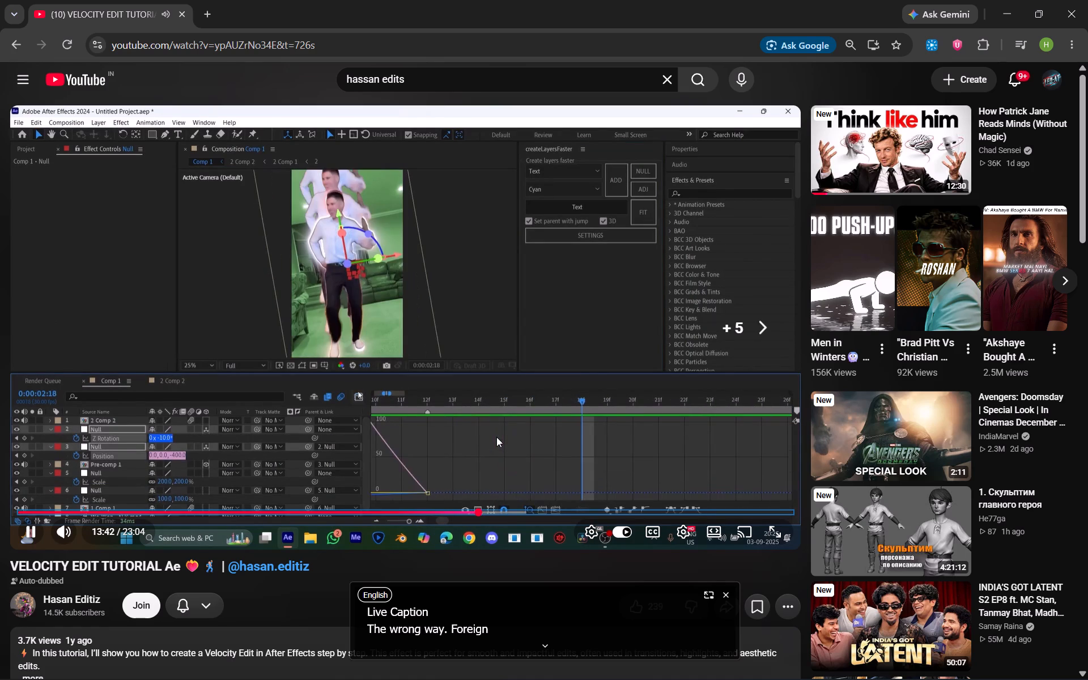
key("Left")
key("Left")
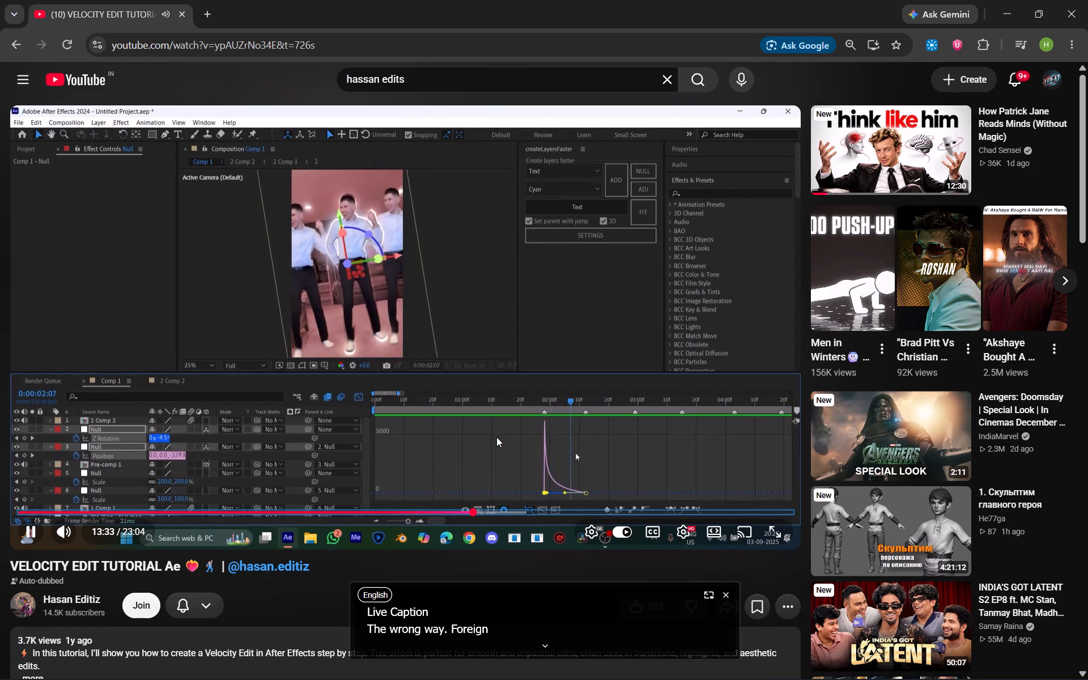
key("Left")
key("Left")
key("Left")
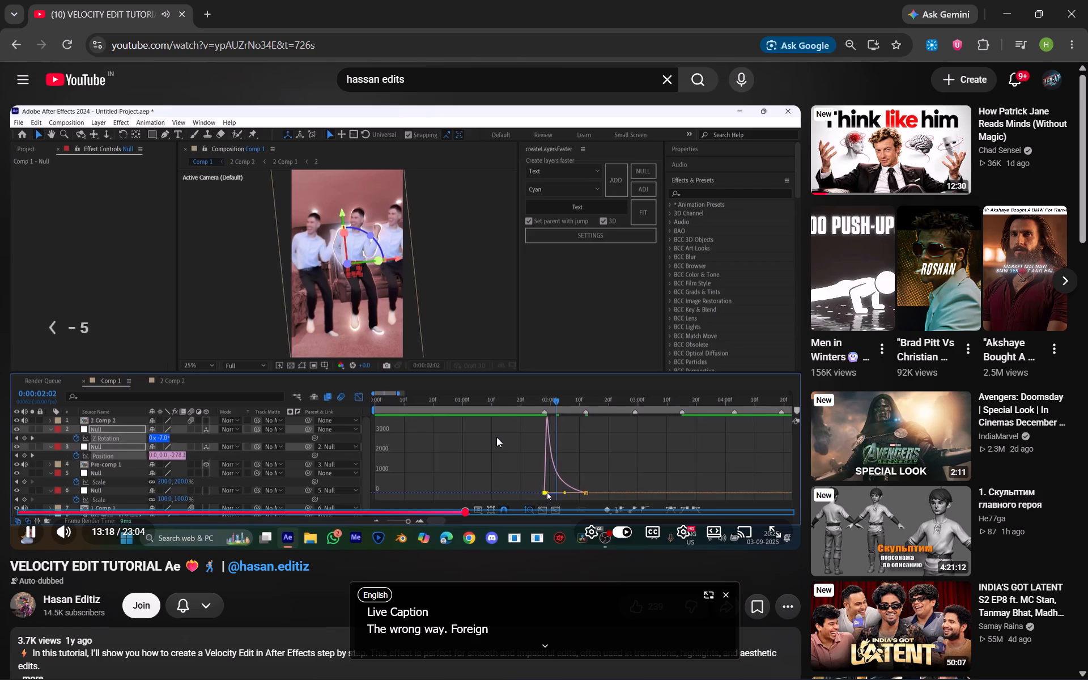
key("Left")
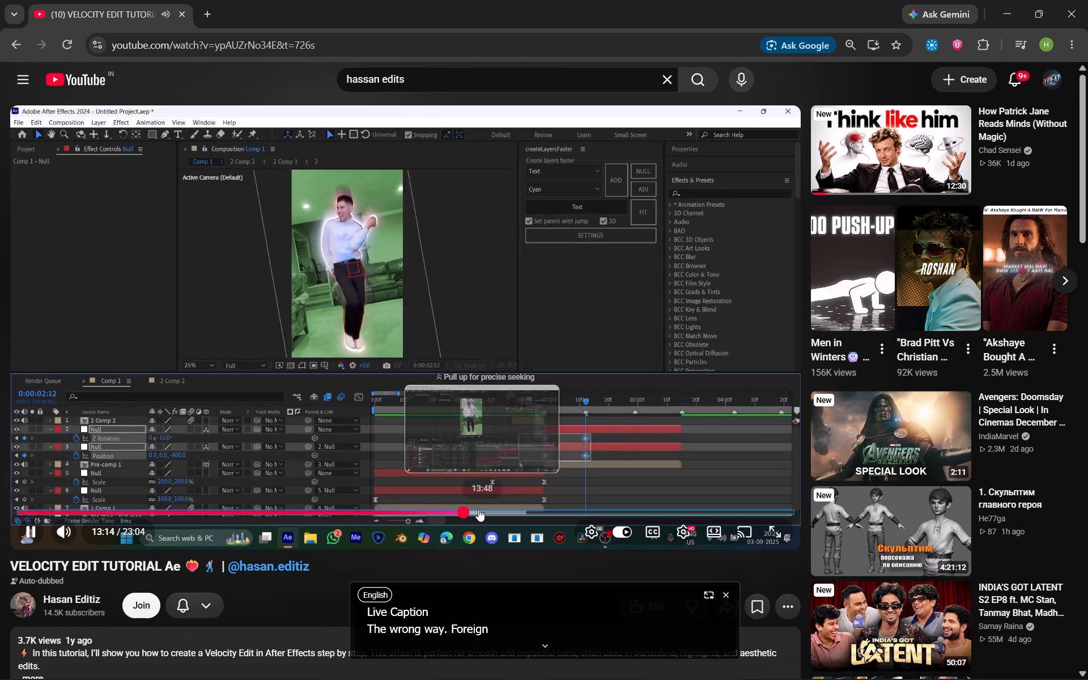
Scrub the tutorial between about 10:11 and 11:51, resume at about 11:24 and skip ahead to about 11:36.
left_click_drag(466, 509, 423, 514)
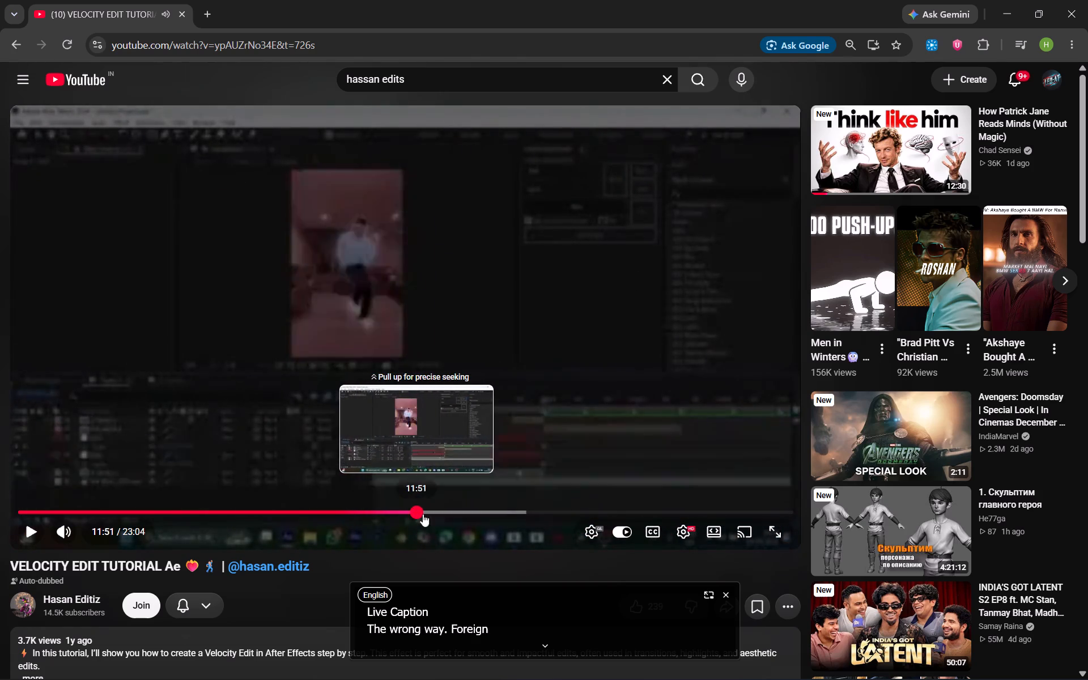
left_click_drag(423, 514, 360, 518)
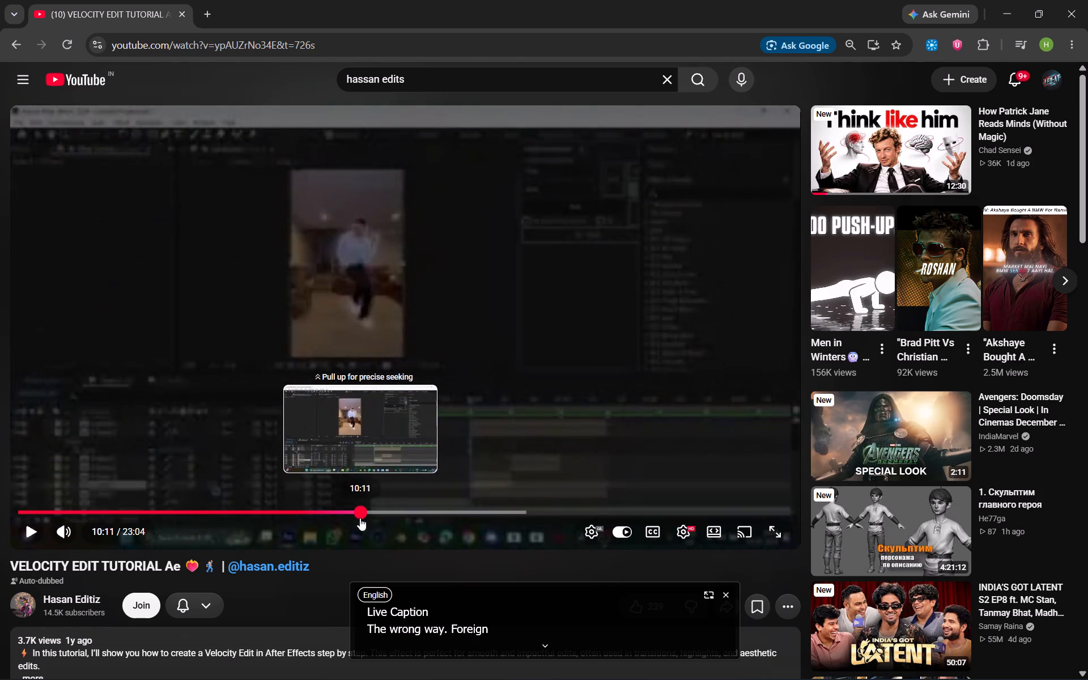
left_click_drag(360, 518, 379, 520)
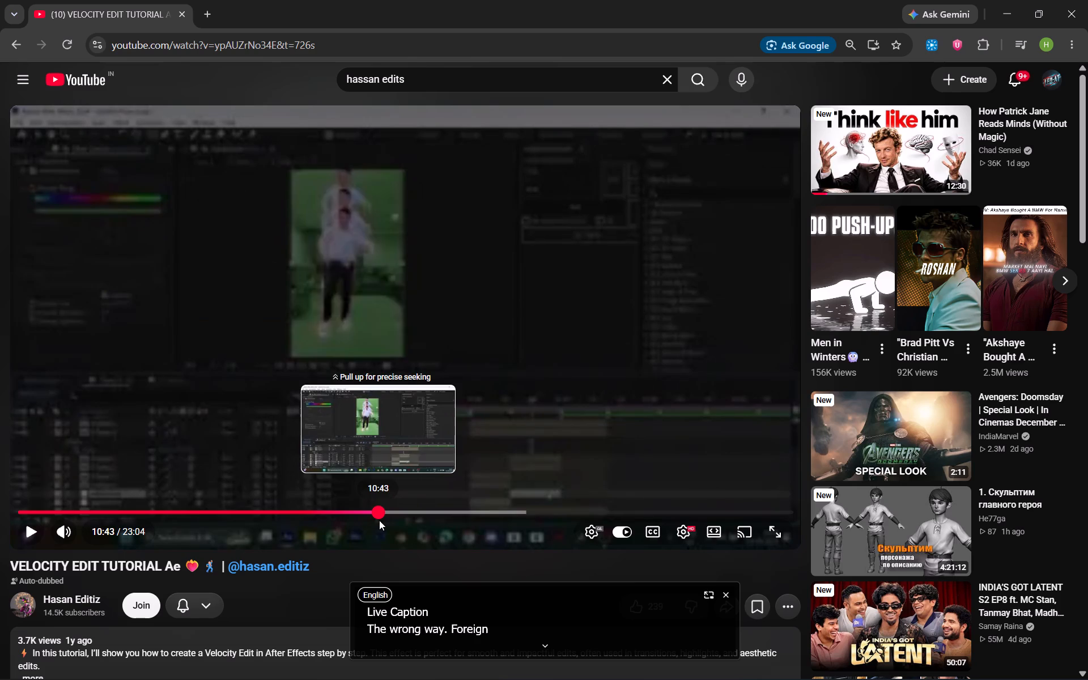
left_click_drag(379, 520, 401, 520)
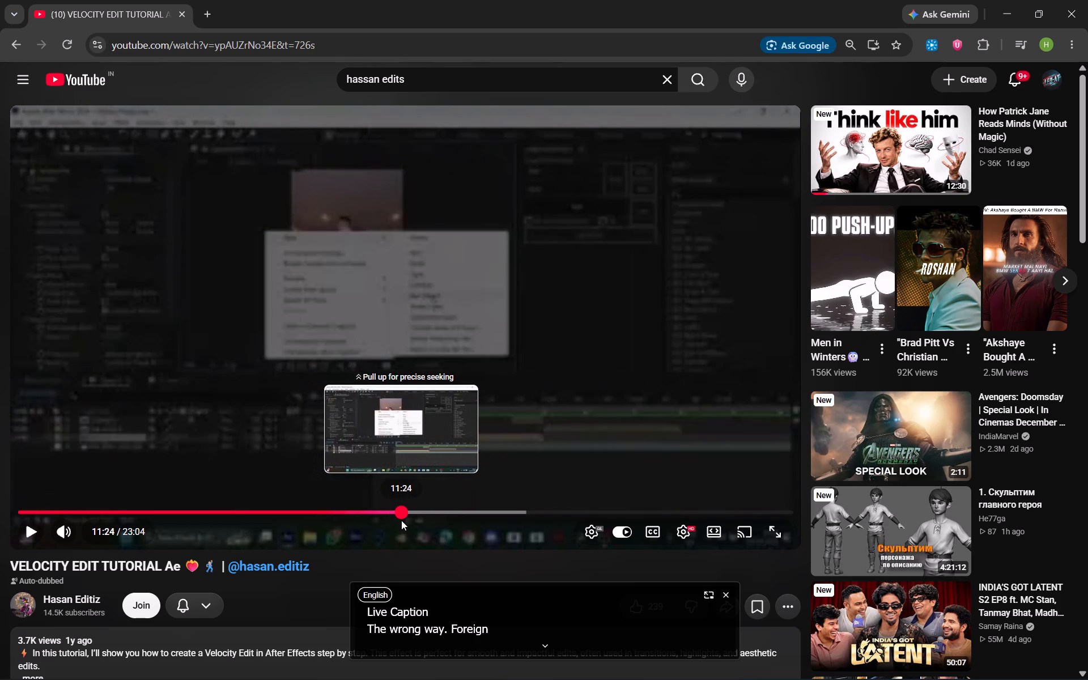
left_click_drag(401, 520, 401, 520)
left_click(422, 411)
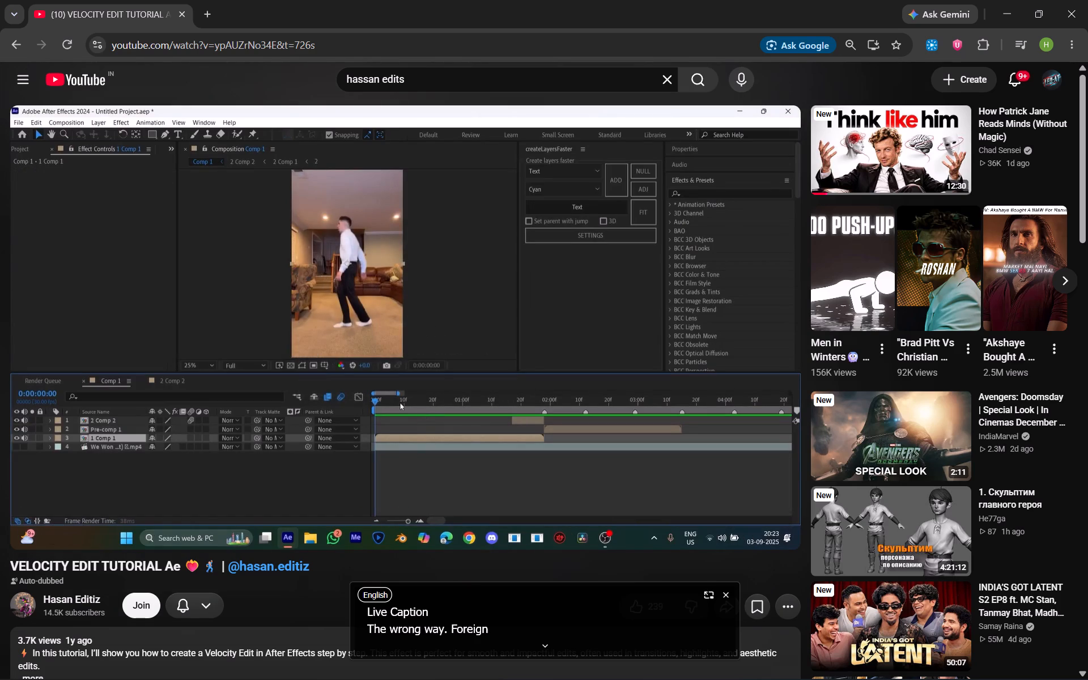
key("space")
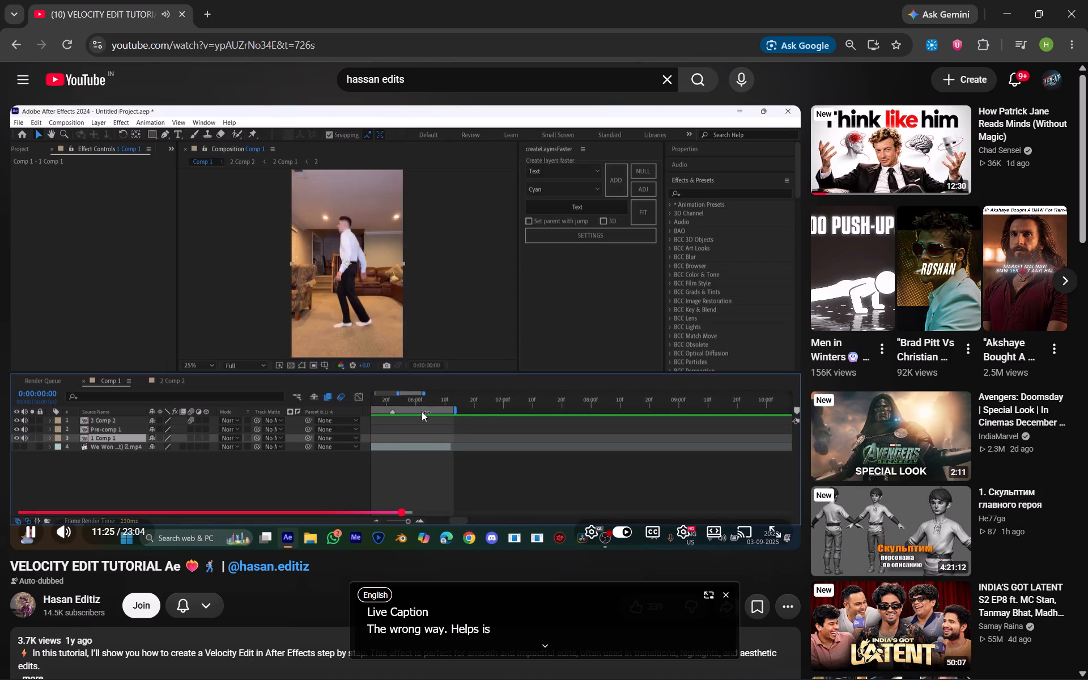
key("Right")
key("Right")
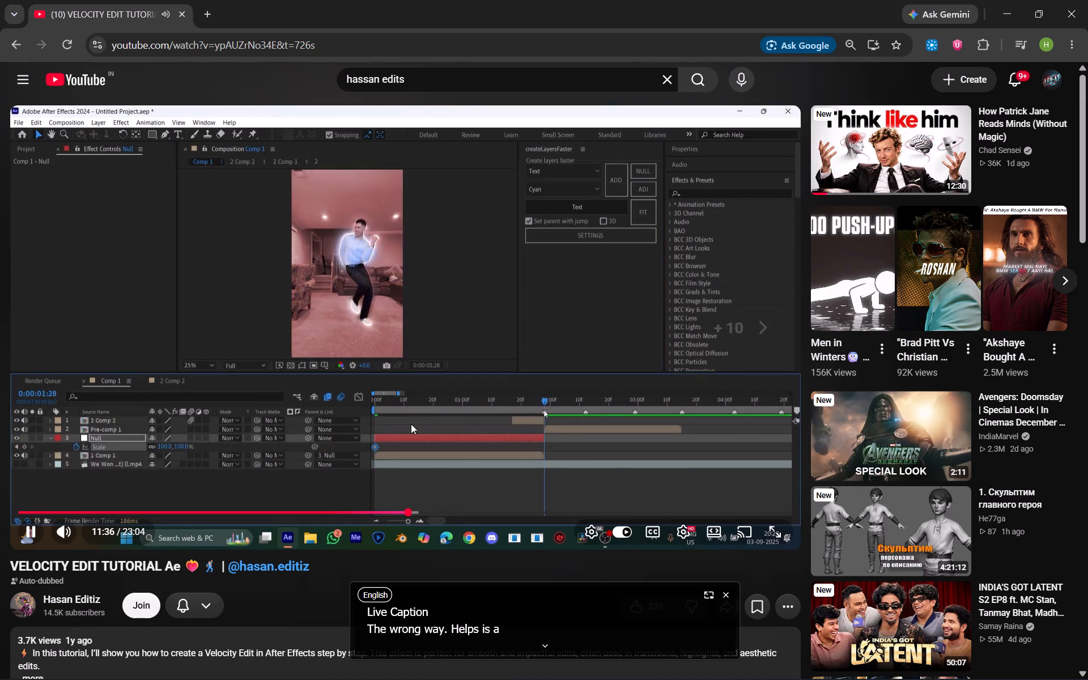
Review the tutorial's Hue/Saturation section near 10:23, then go back to about 8:58 and pause on the S_EdgeDetect settings.
left_click_drag(409, 508, 364, 511)
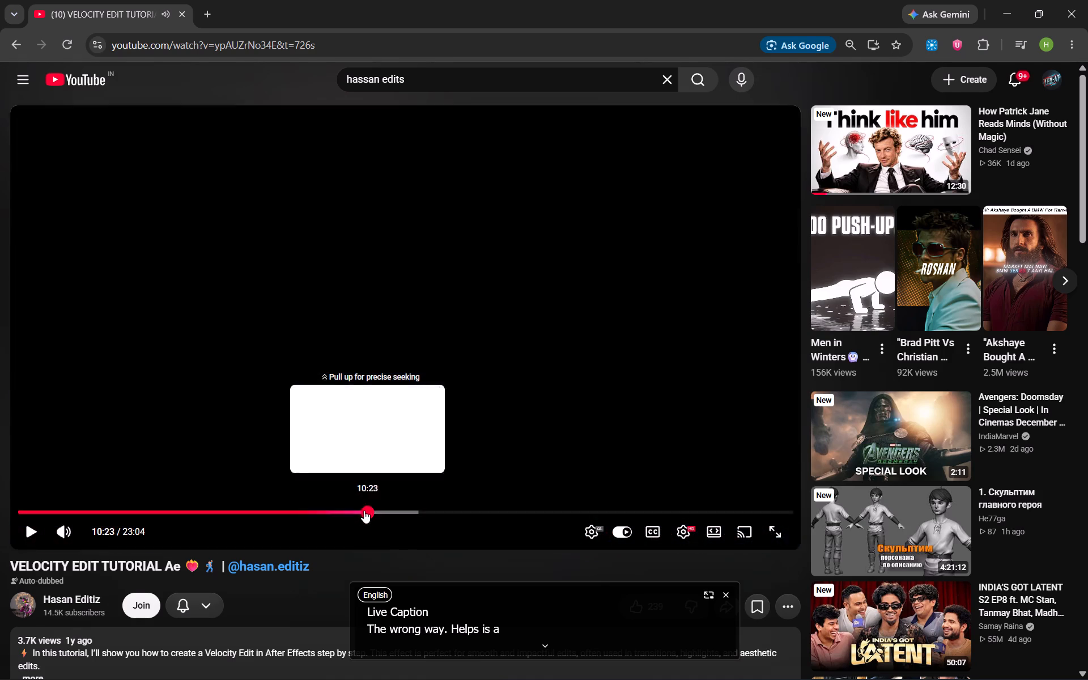
left_click_drag(364, 511, 364, 510)
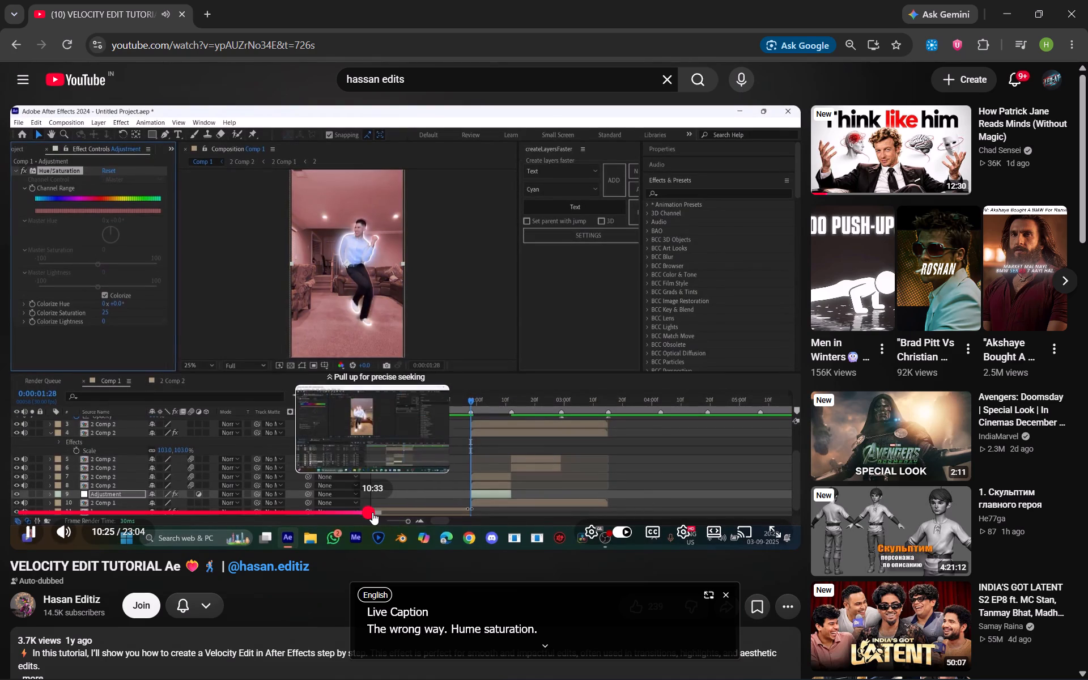
left_click_drag(373, 512, 364, 513)
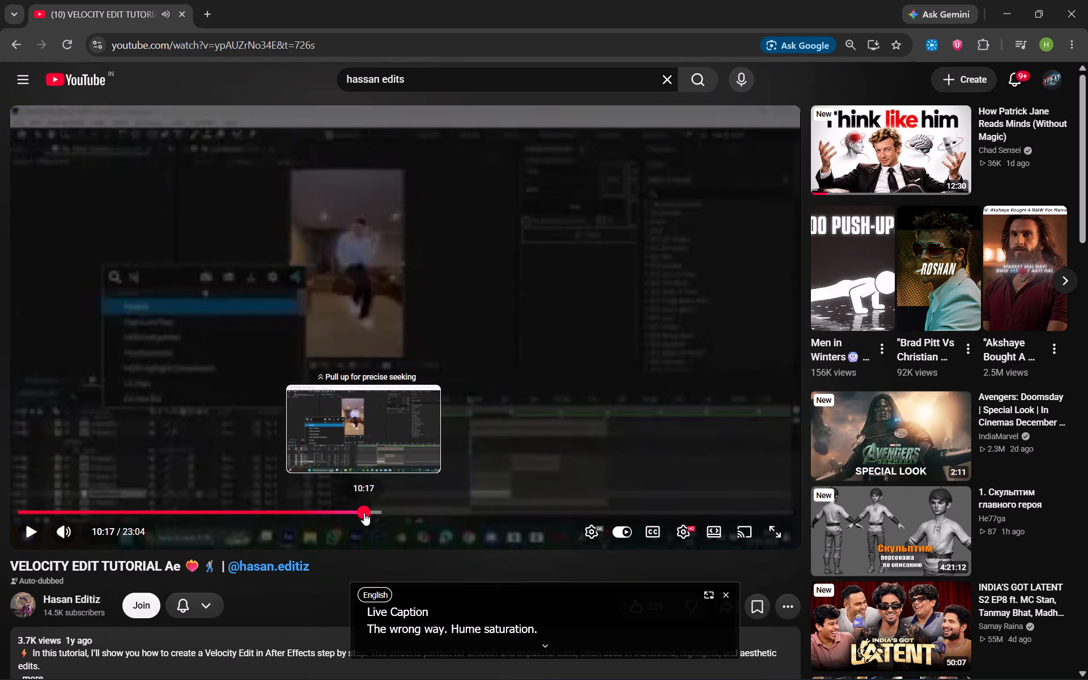
left_click_drag(364, 513, 351, 514)
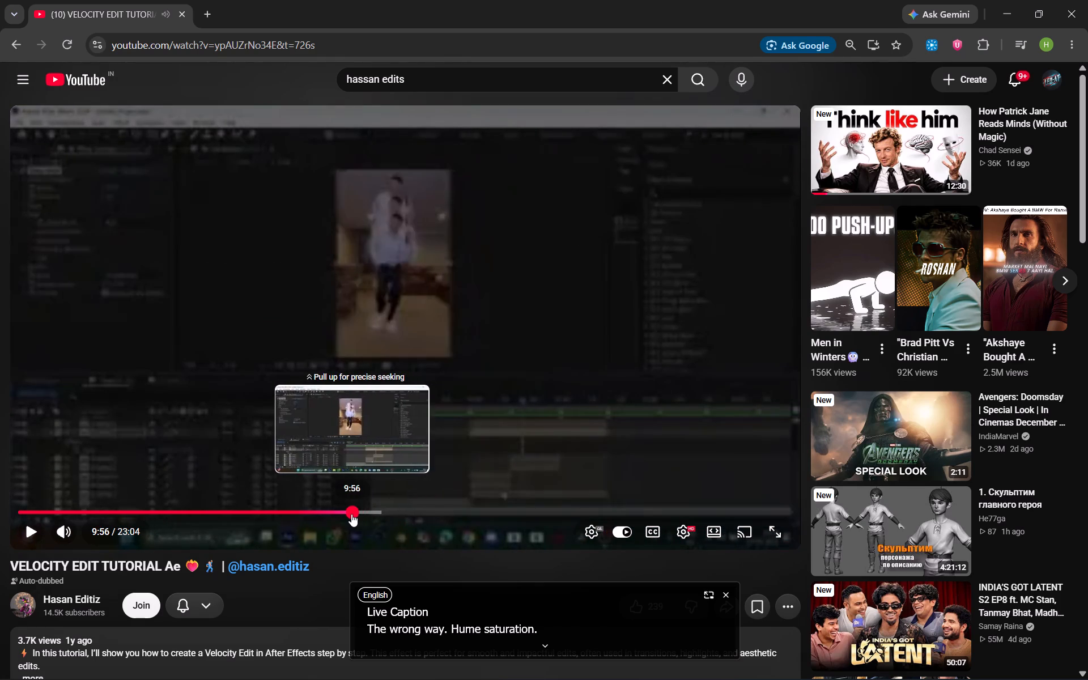
left_click_drag(351, 514, 322, 516)
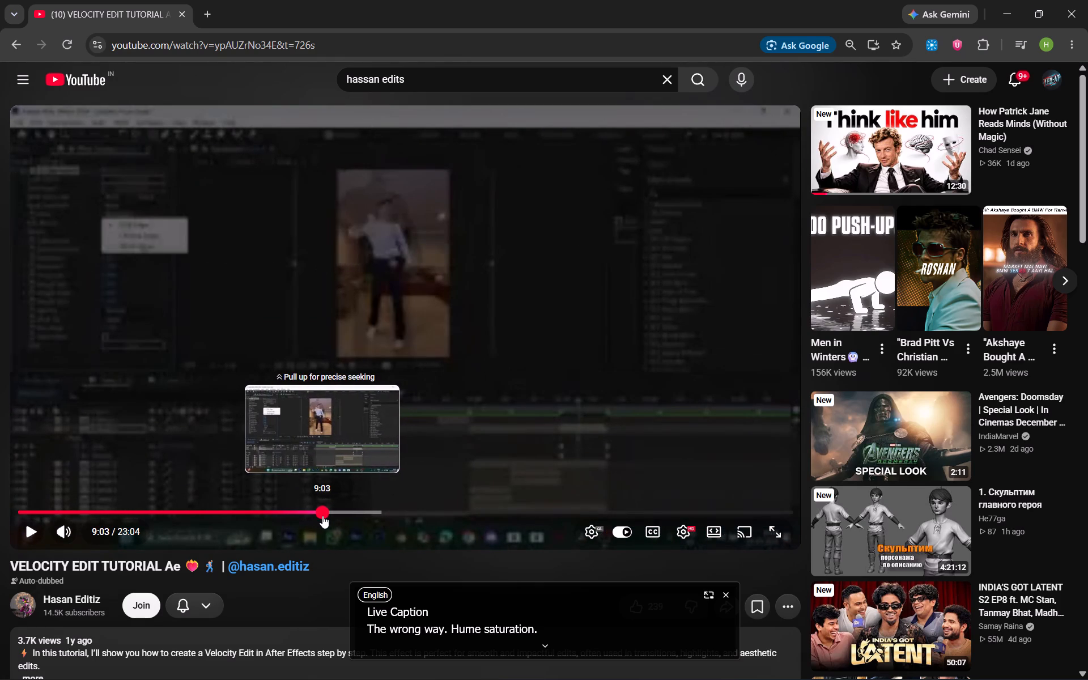
left_click_drag(322, 516, 320, 516)
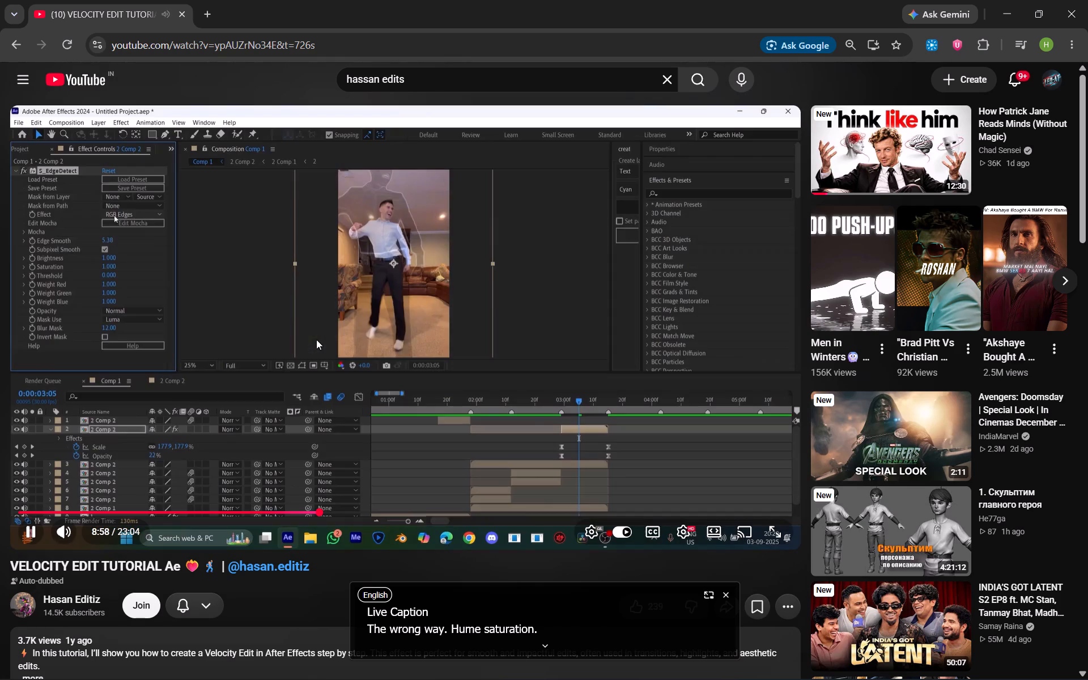
left_click(316, 339)
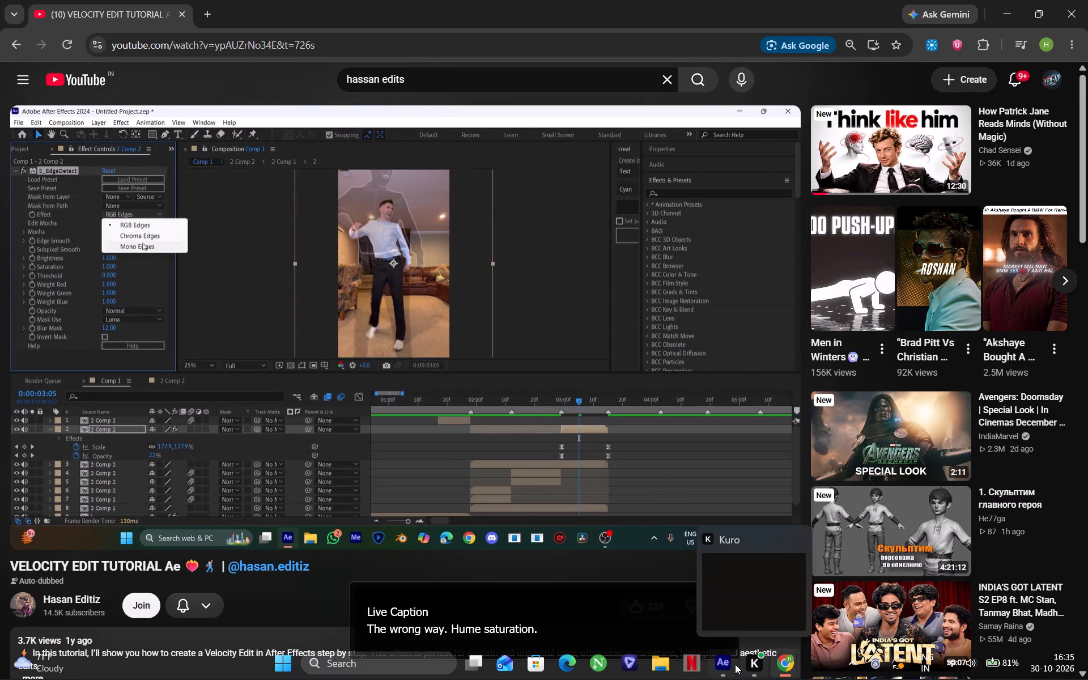
Switch to After Effects and open the nested Pre-comp 8 from the "main" layer in Comp 1.
left_click(717, 619)
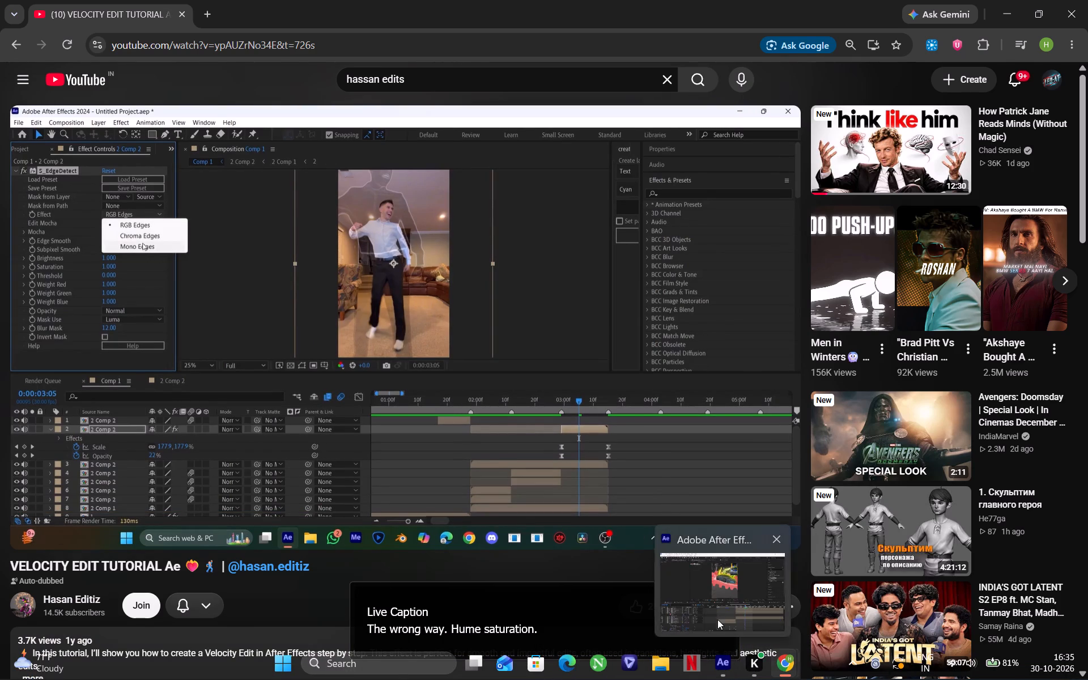
left_click(731, 593)
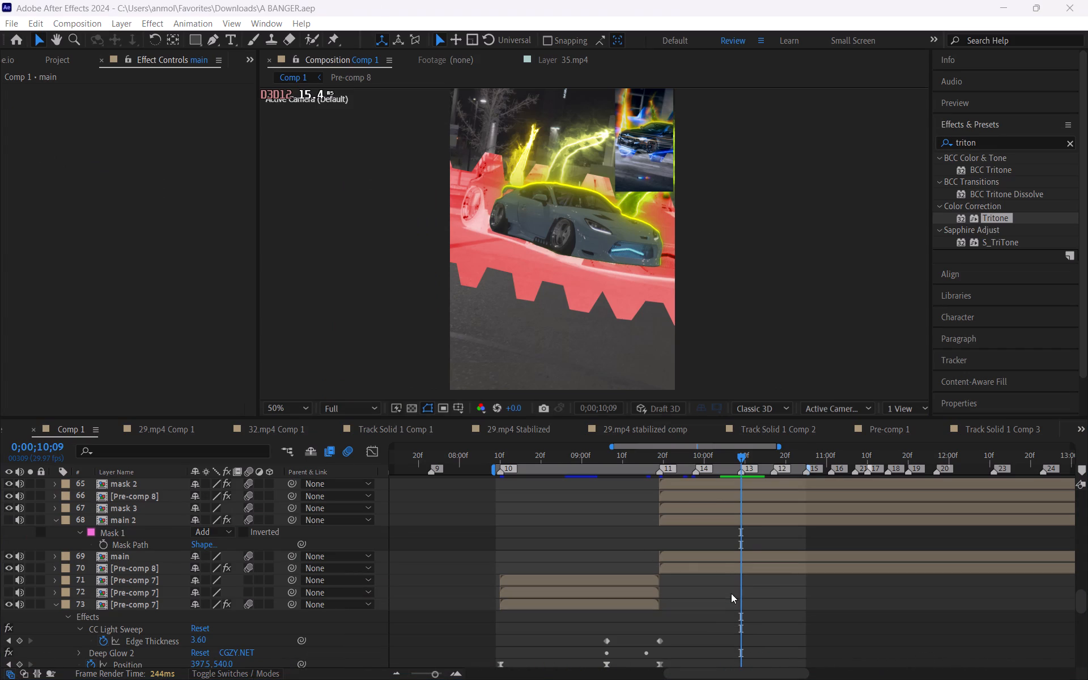
left_click(722, 562)
left_click(722, 533)
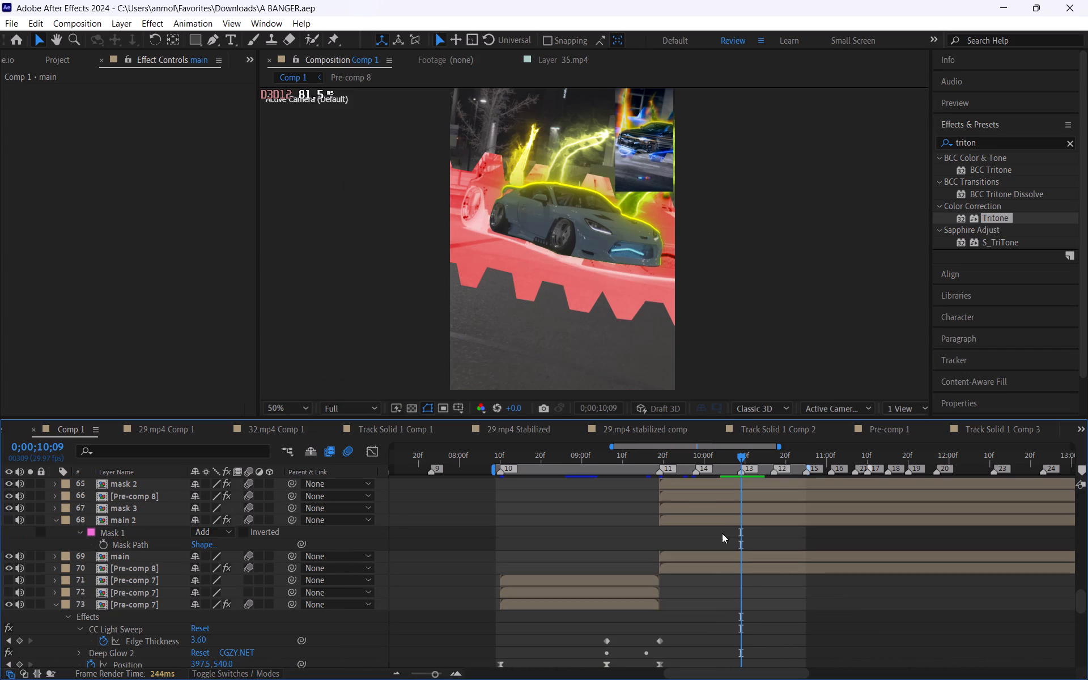
left_click(719, 518)
left_click(729, 550)
left_click(729, 555)
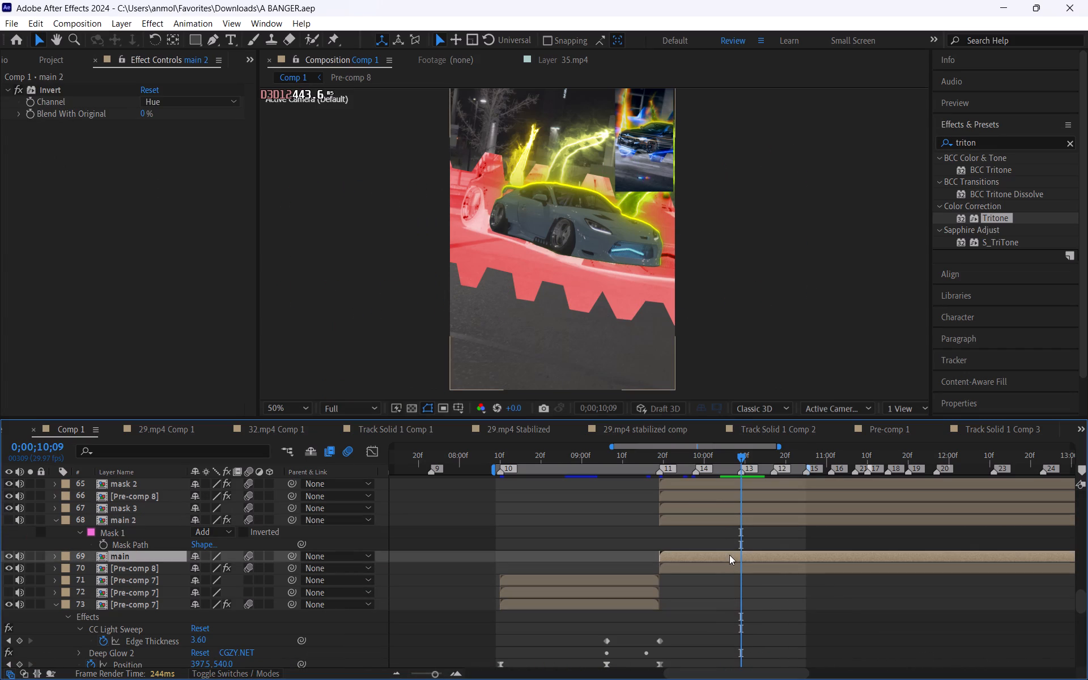
double_click(729, 555)
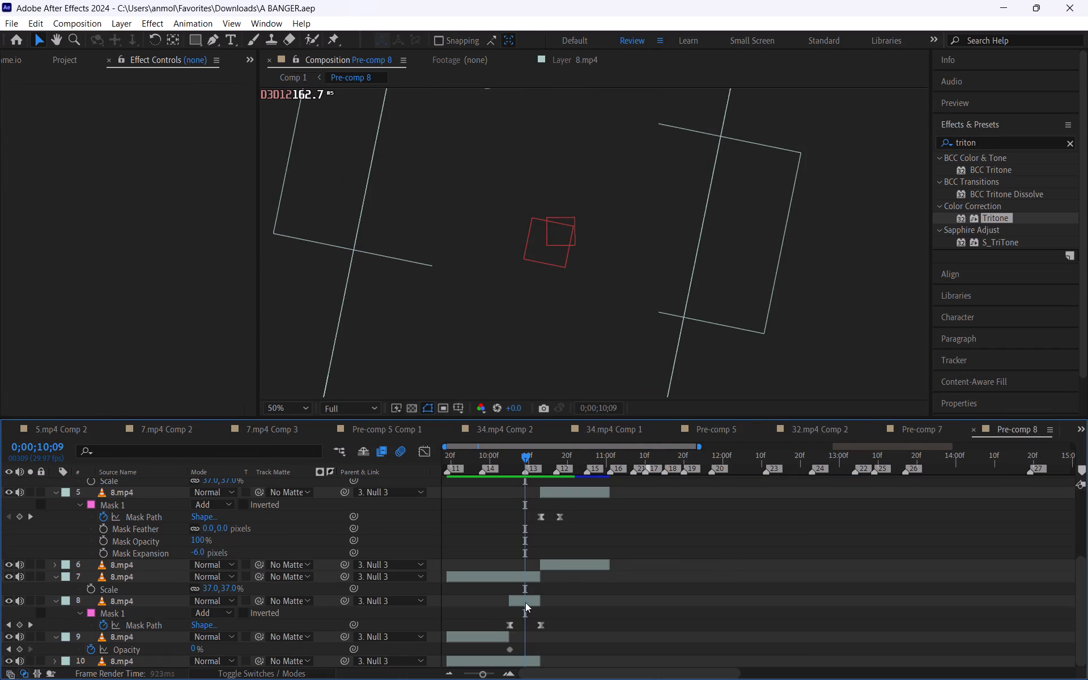
Remove the Tritone effect from the masked 8.mp4 clip on layer 8 in Pre-comp 8.
left_click(525, 602)
double_click(983, 144)
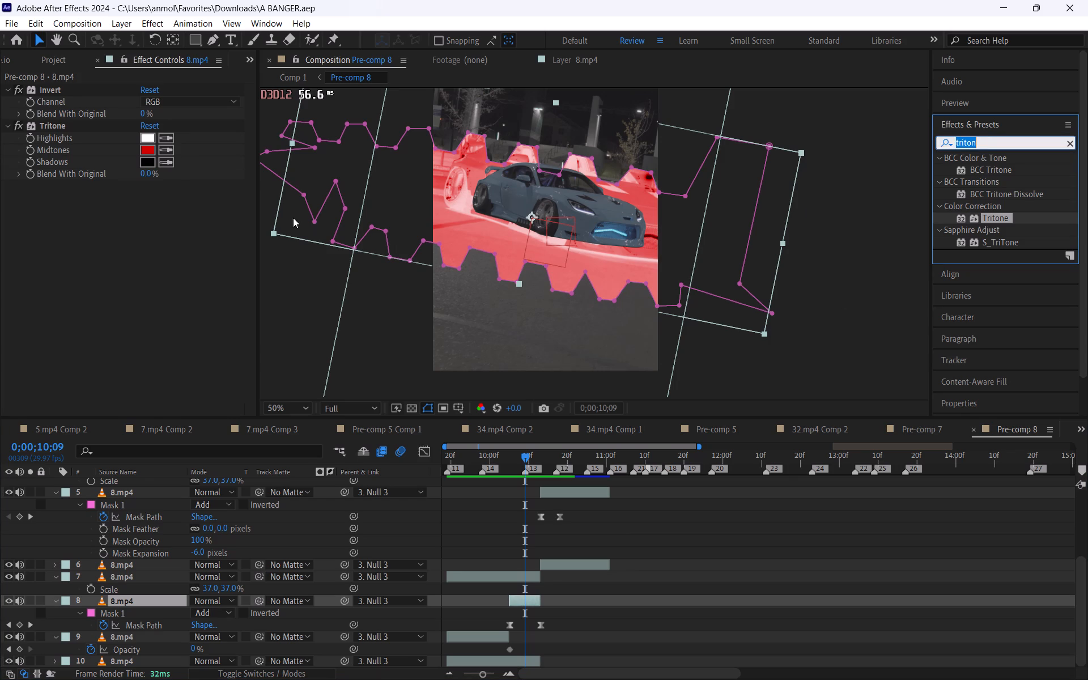
left_click(58, 125)
key("Delete")
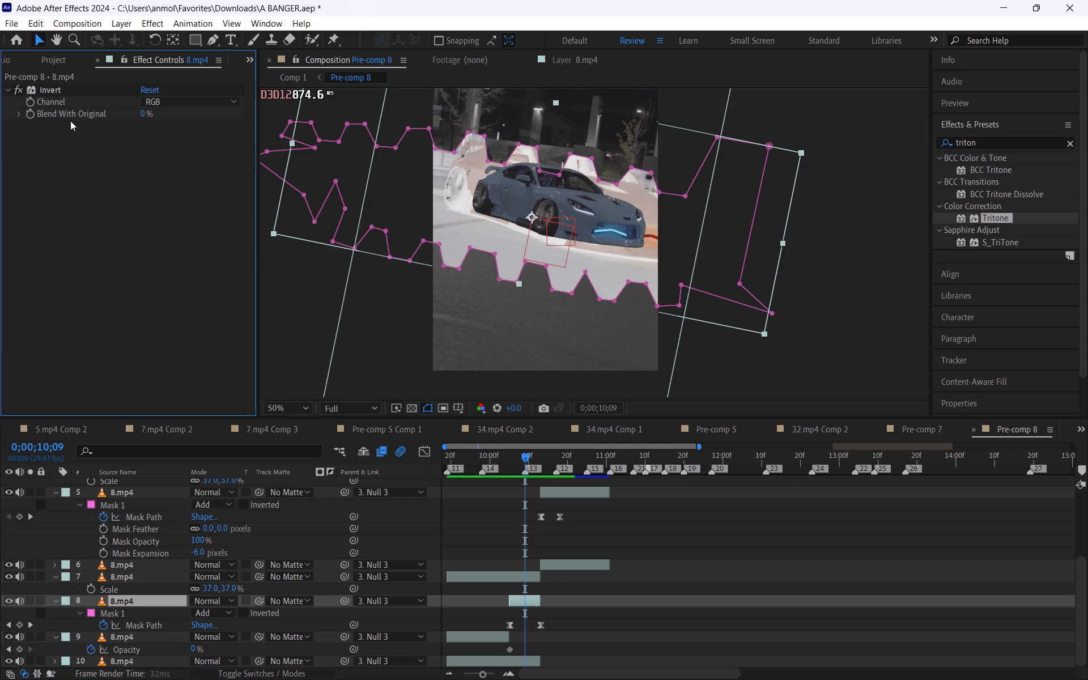
Find the S_EdgeDetect effect by searching for "s_ed" and apply it to the masked 8.mp4 clip on layer 8, below Invert.
double_click(991, 148)
key("s")
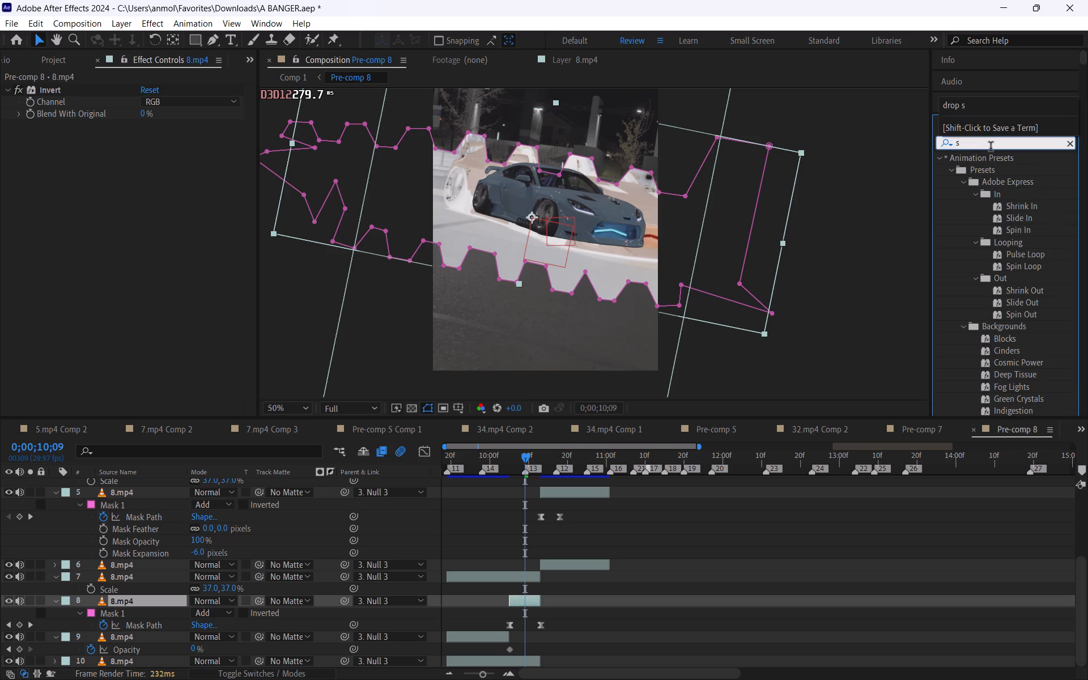
key("shift+underscore")
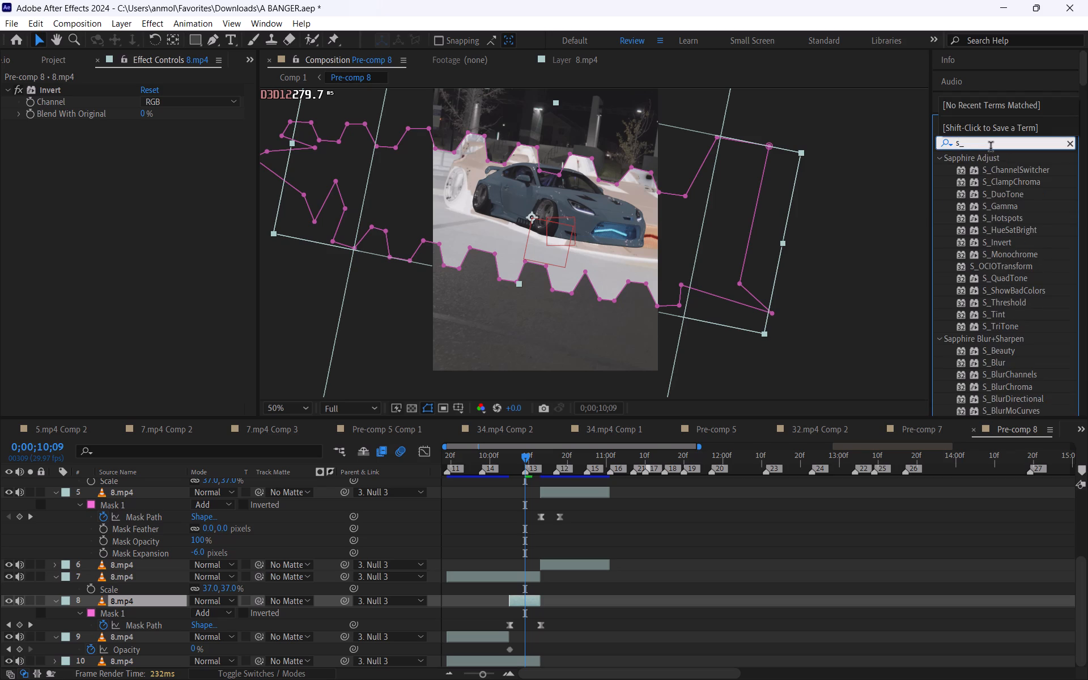
type("eg")
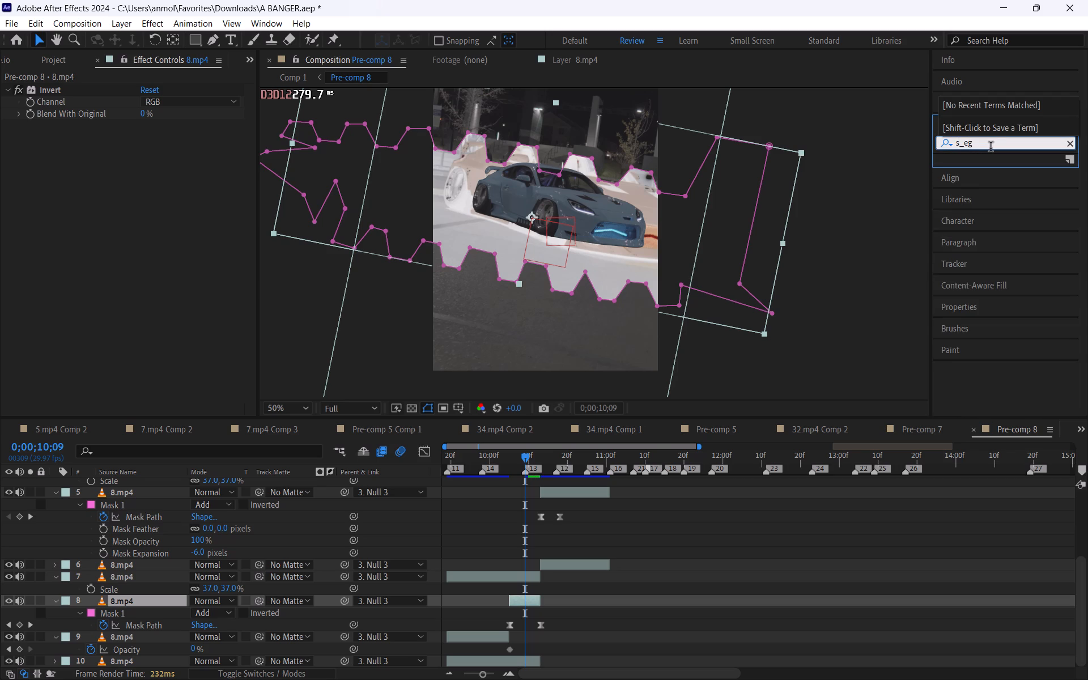
key("BackSpace")
key("d")
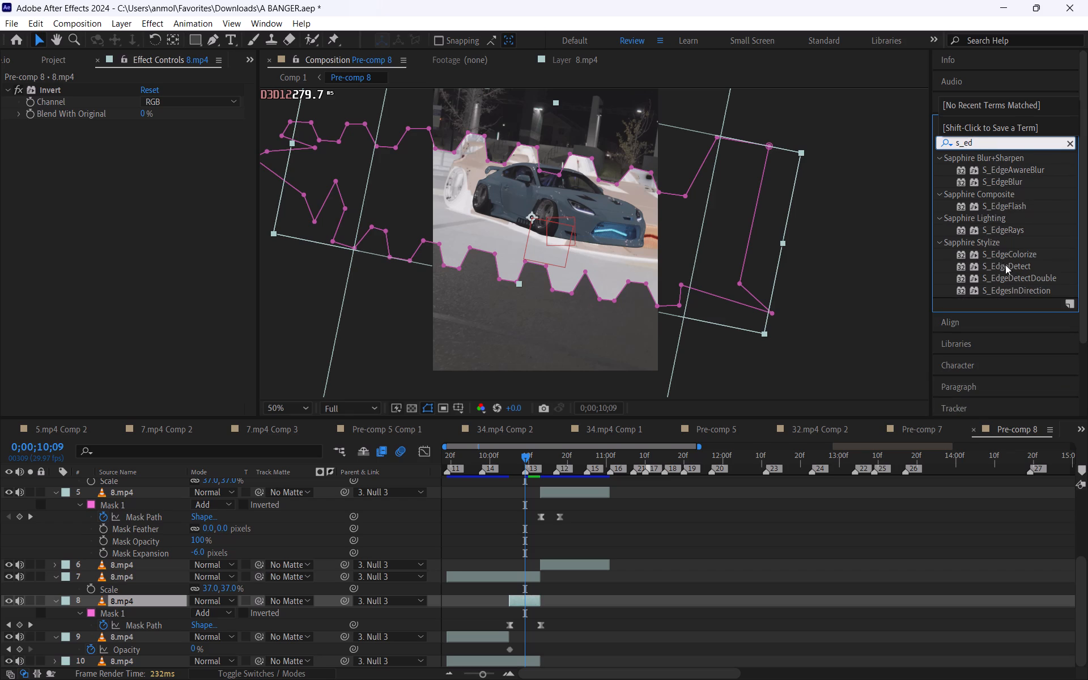
left_click_drag(1006, 265, 127, 254)
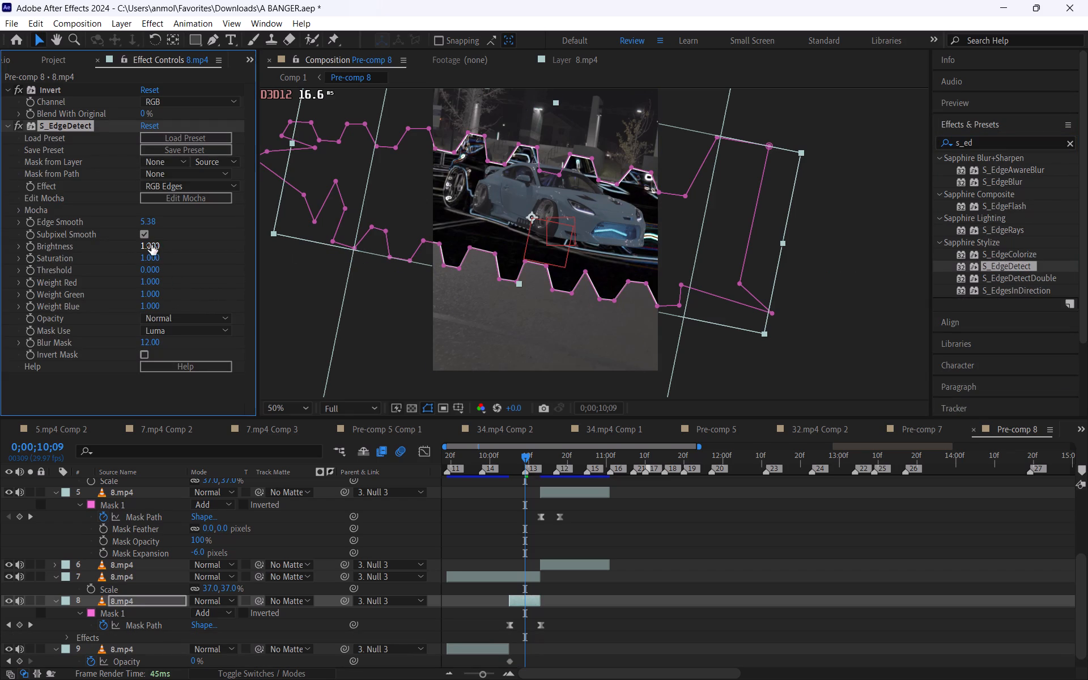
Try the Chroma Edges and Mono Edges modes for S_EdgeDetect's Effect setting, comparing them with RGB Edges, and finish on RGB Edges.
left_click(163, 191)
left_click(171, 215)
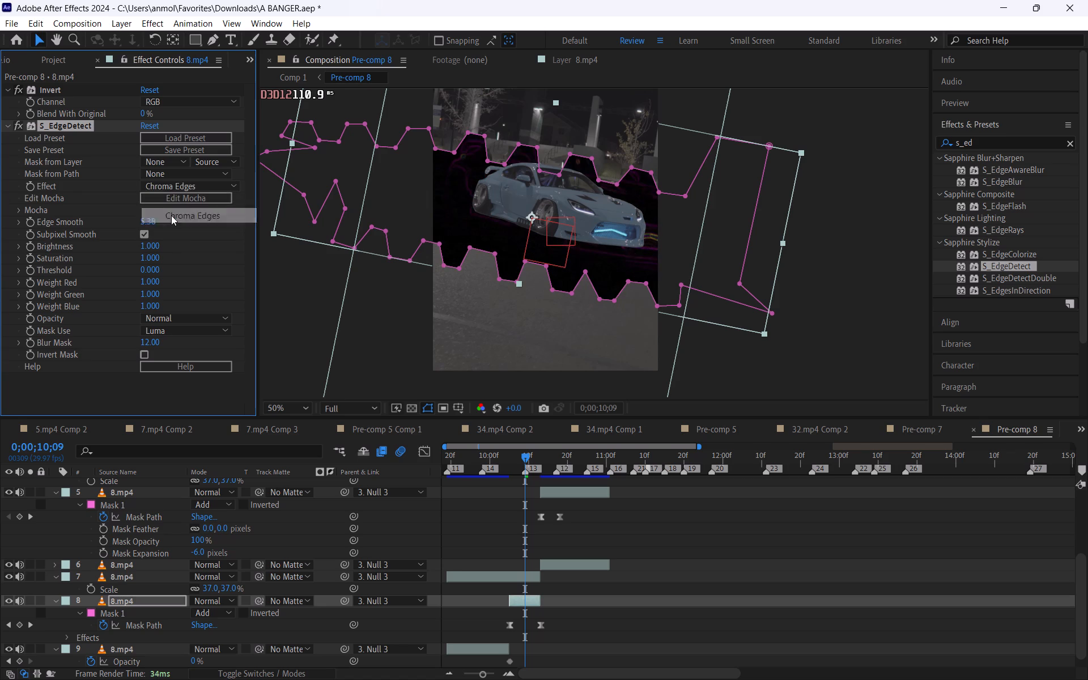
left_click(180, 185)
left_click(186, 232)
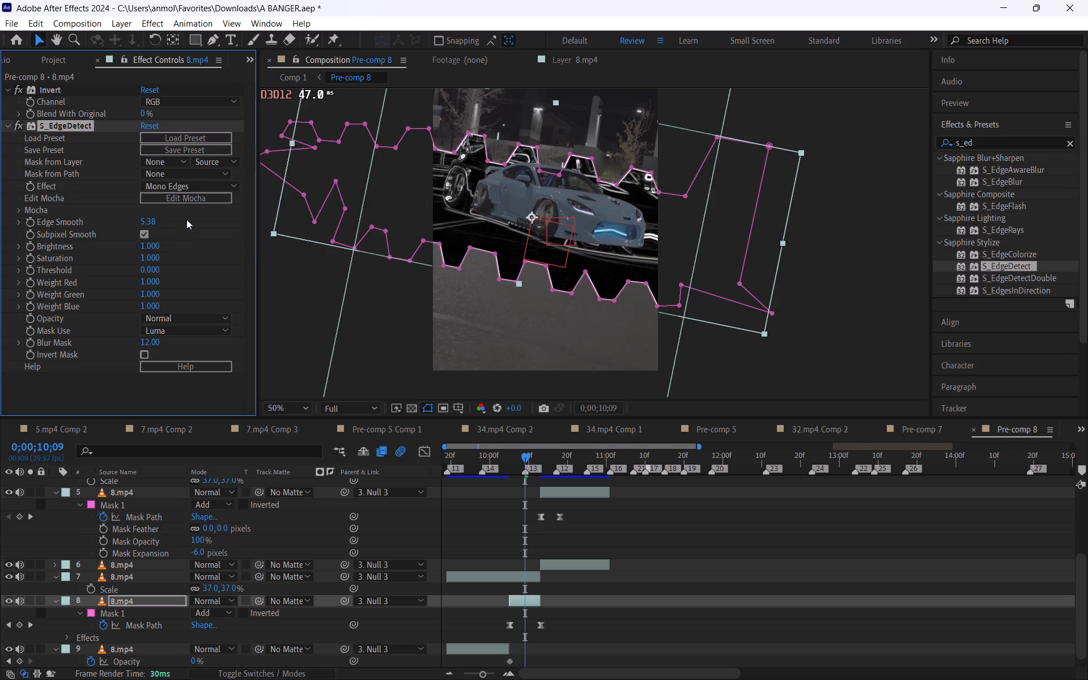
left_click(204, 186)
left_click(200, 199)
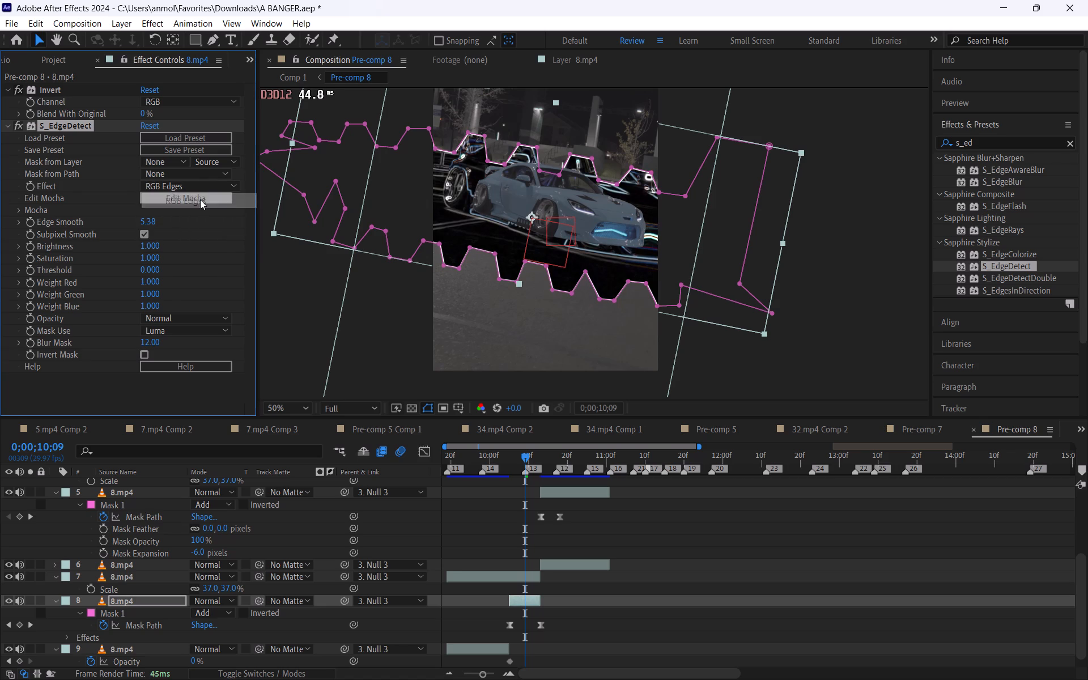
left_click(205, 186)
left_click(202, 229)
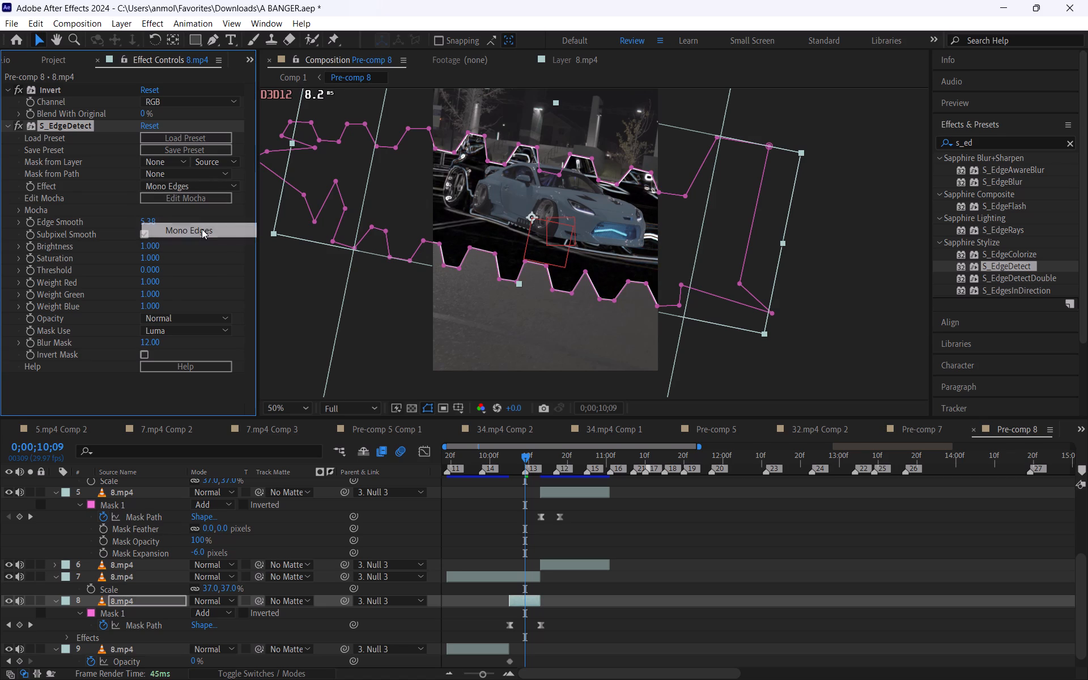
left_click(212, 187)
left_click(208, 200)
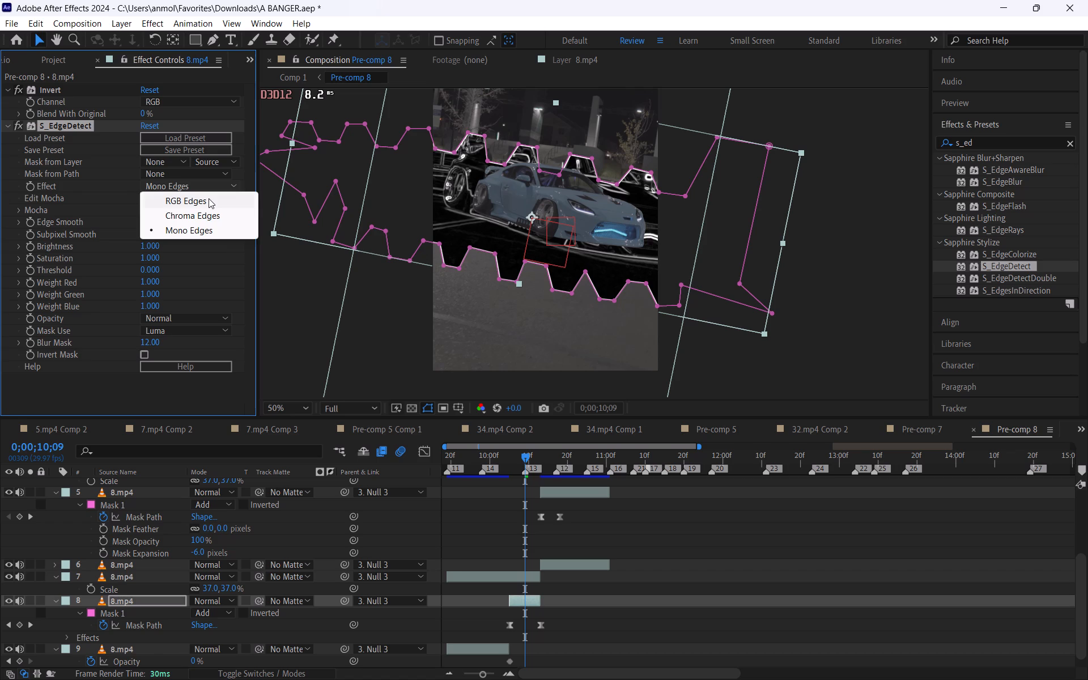
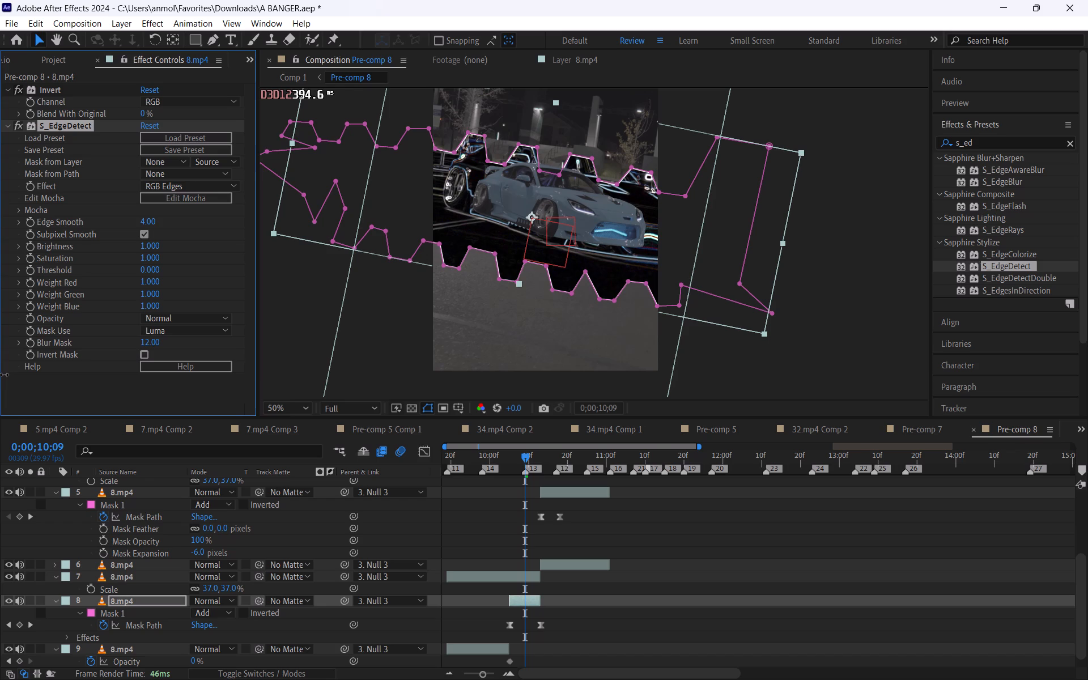
Set S_EdgeDetect's Brightness to 2.000 on the masked 8.mp4 clip on layer 8, testing lower and much higher values first.
left_click_drag(146, 245, 130, 254)
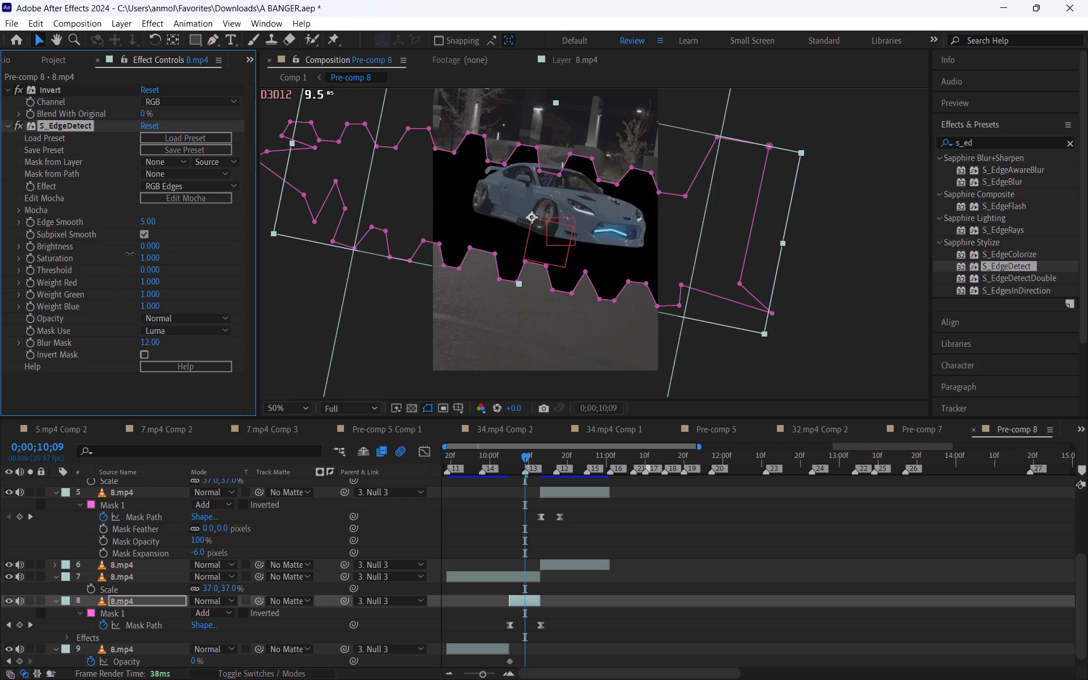
left_click_drag(130, 254, 144, 265)
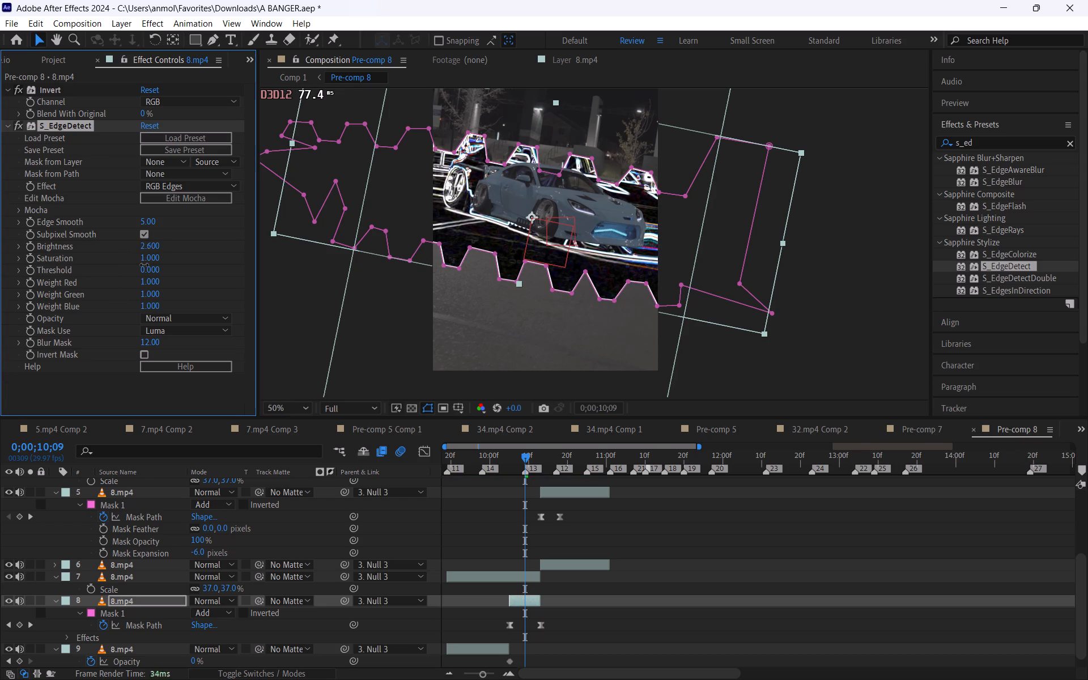
left_click_drag(144, 265, 184, 270)
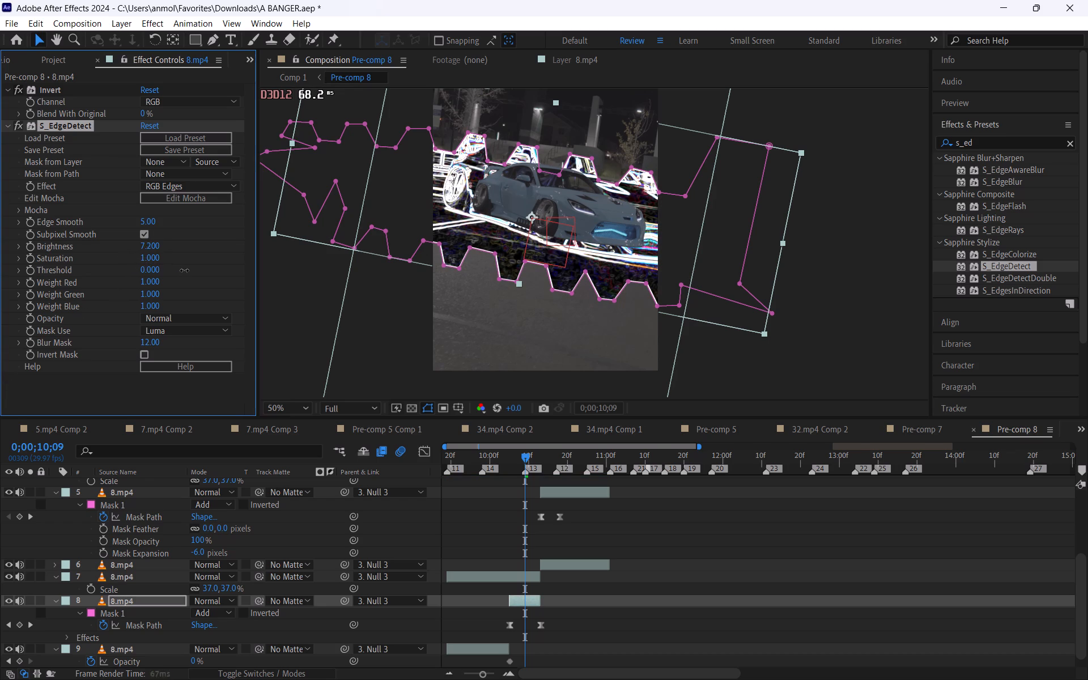
left_click_drag(184, 270, 915, 271)
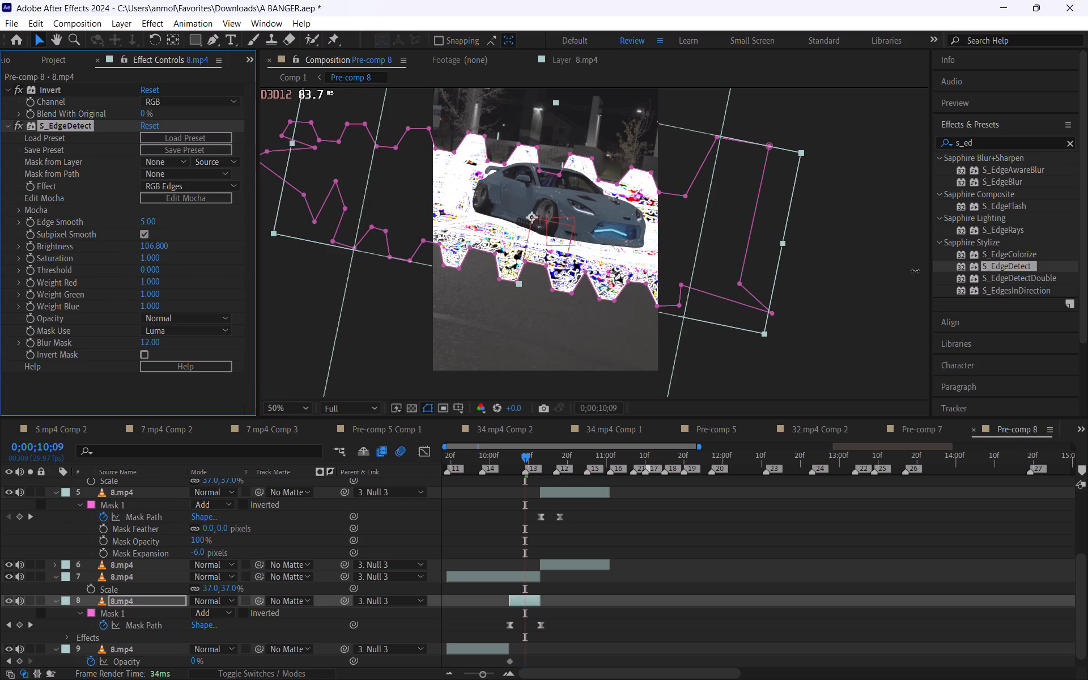
left_click_drag(915, 271, 148, 356)
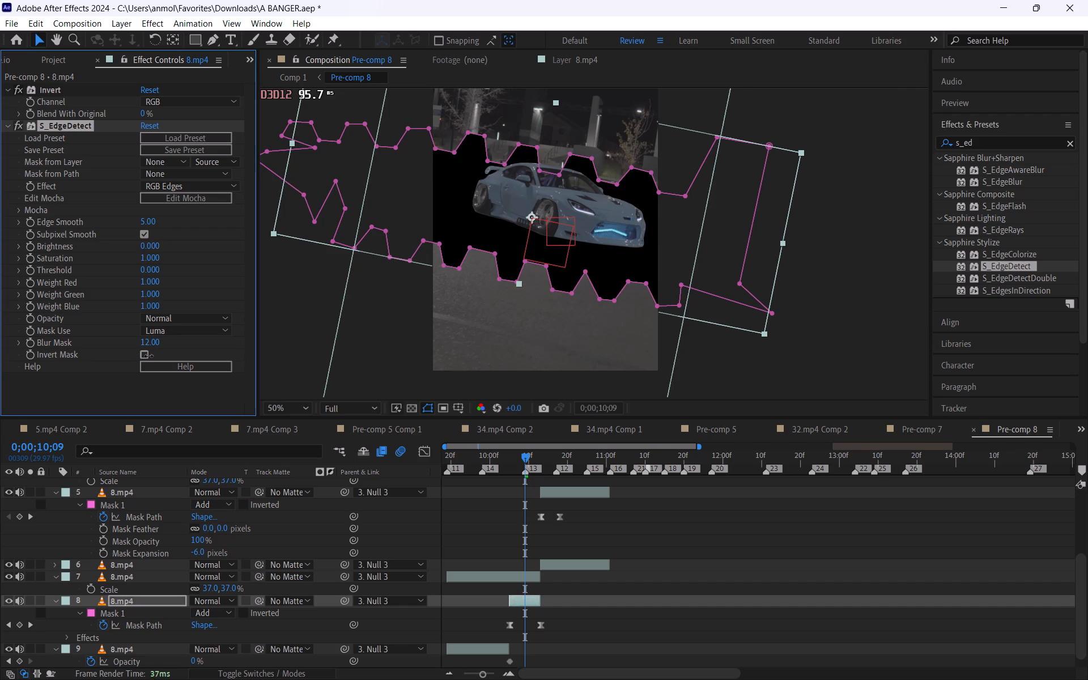
left_click_drag(148, 356, 182, 347)
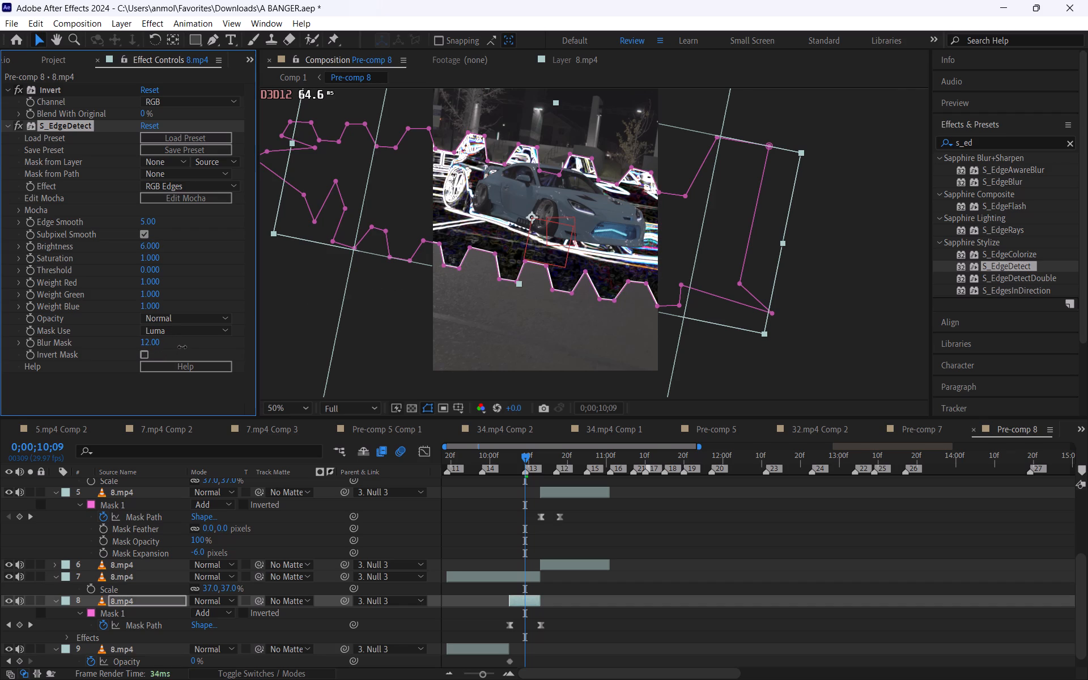
left_click_drag(182, 347, 156, 358)
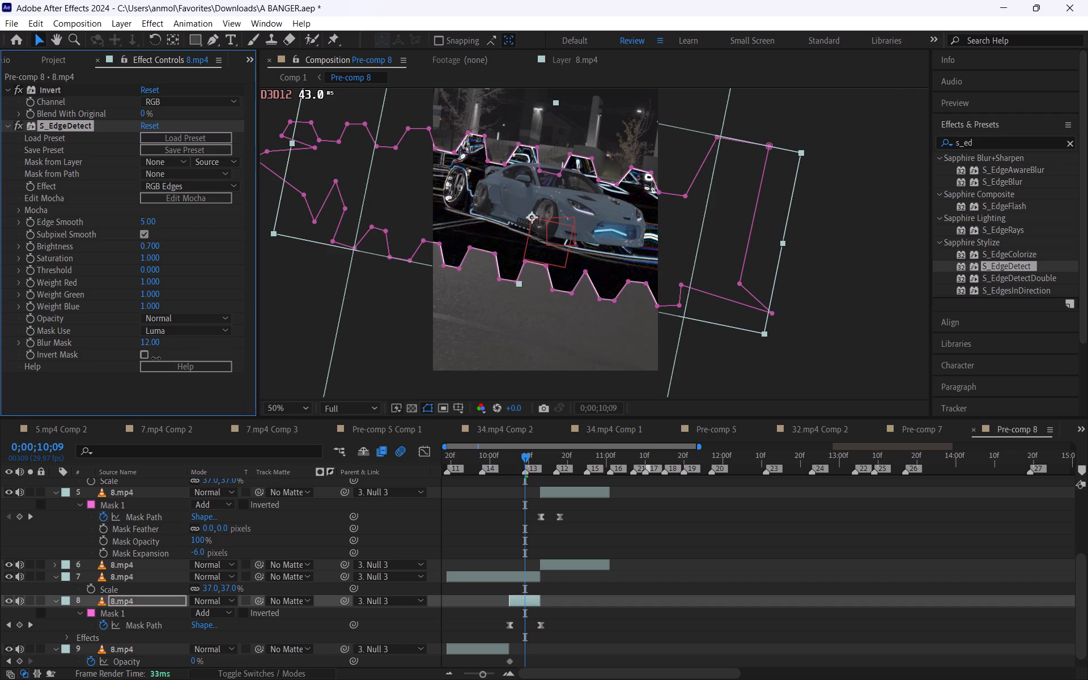
left_click_drag(156, 358, 163, 356)
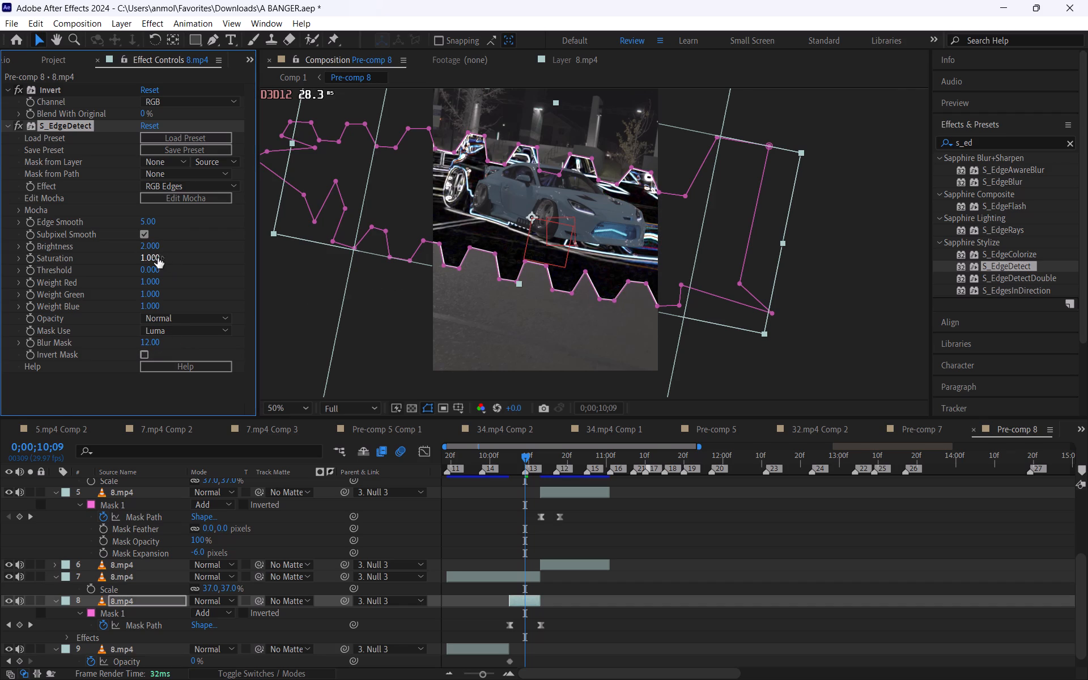
Set S_EdgeDetect's Saturation to 2.160 on layer 8, comparing it with negative and lower values first.
left_click_drag(154, 258, 107, 584)
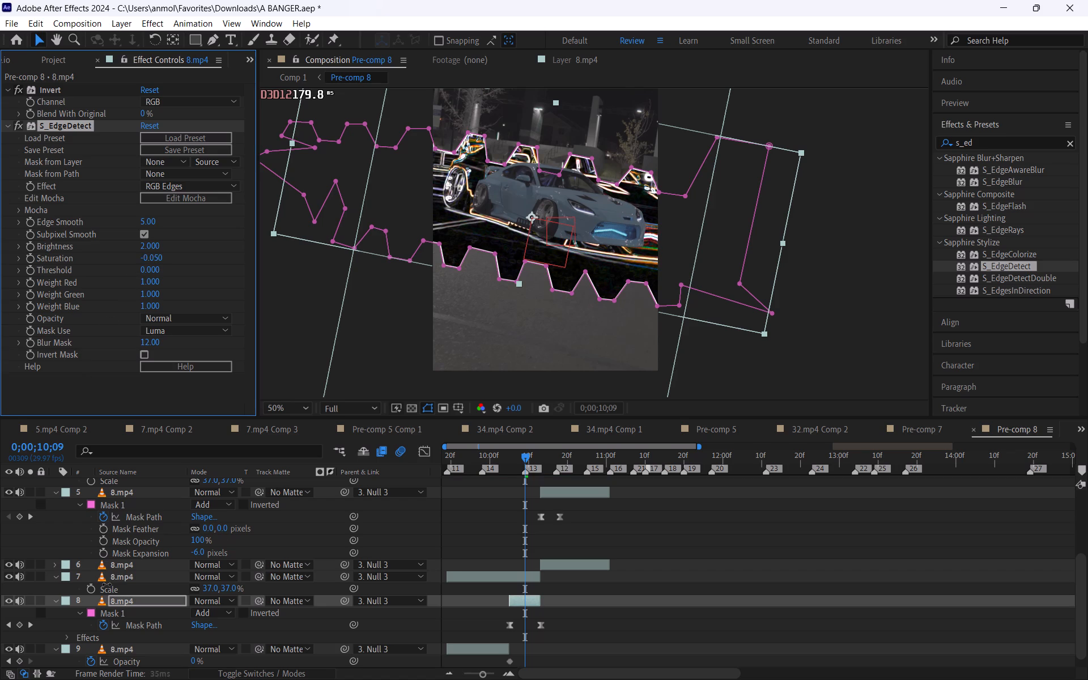
left_click_drag(107, 584, 0, 559)
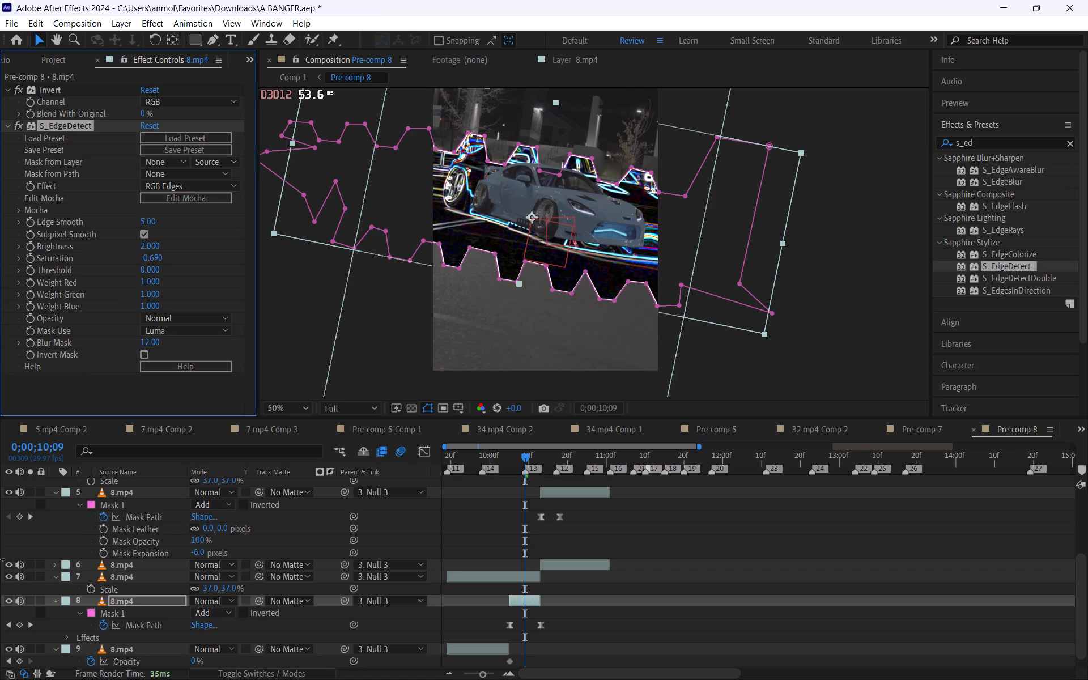
left_click_drag(0, 559, 0, 594)
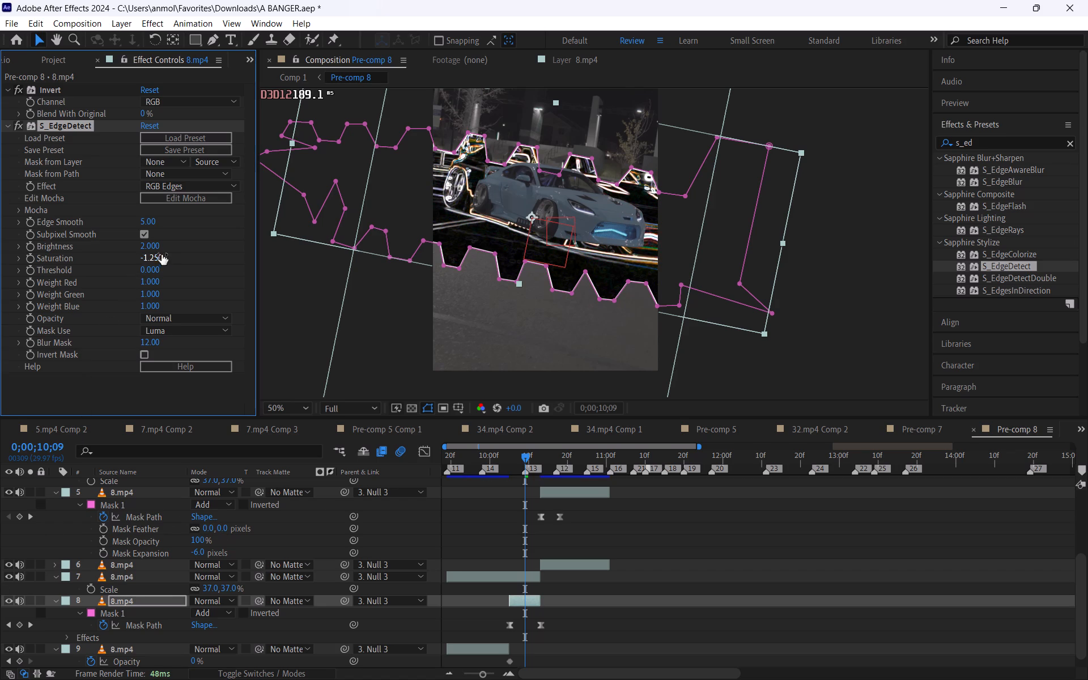
left_click_drag(151, 257, 298, 258)
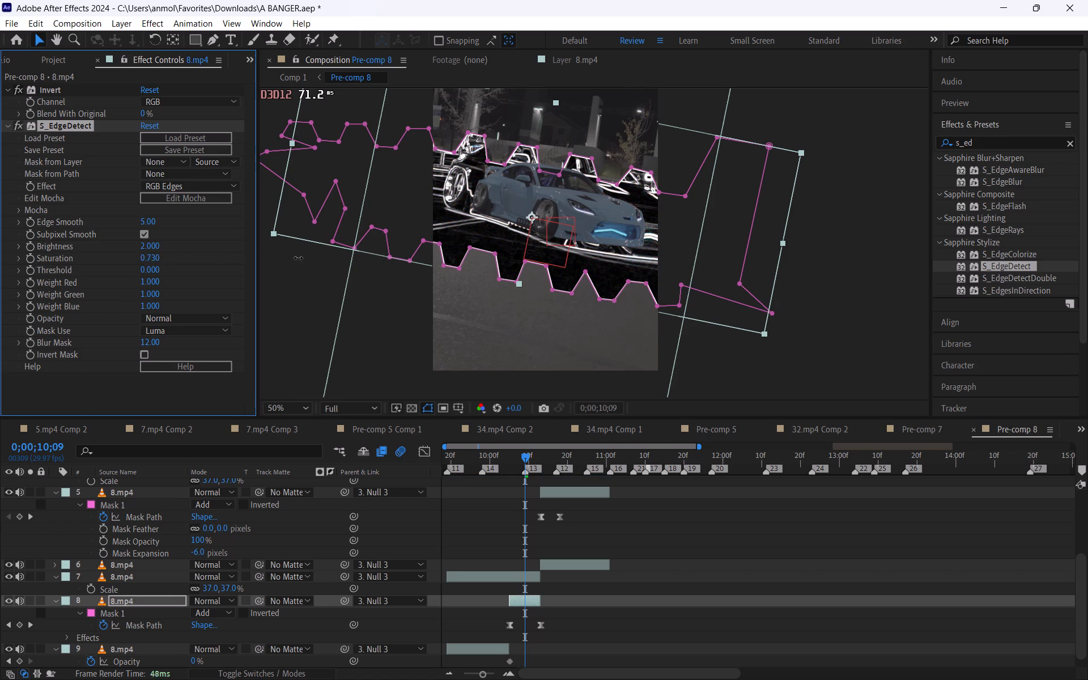
left_click_drag(298, 258, 407, 271)
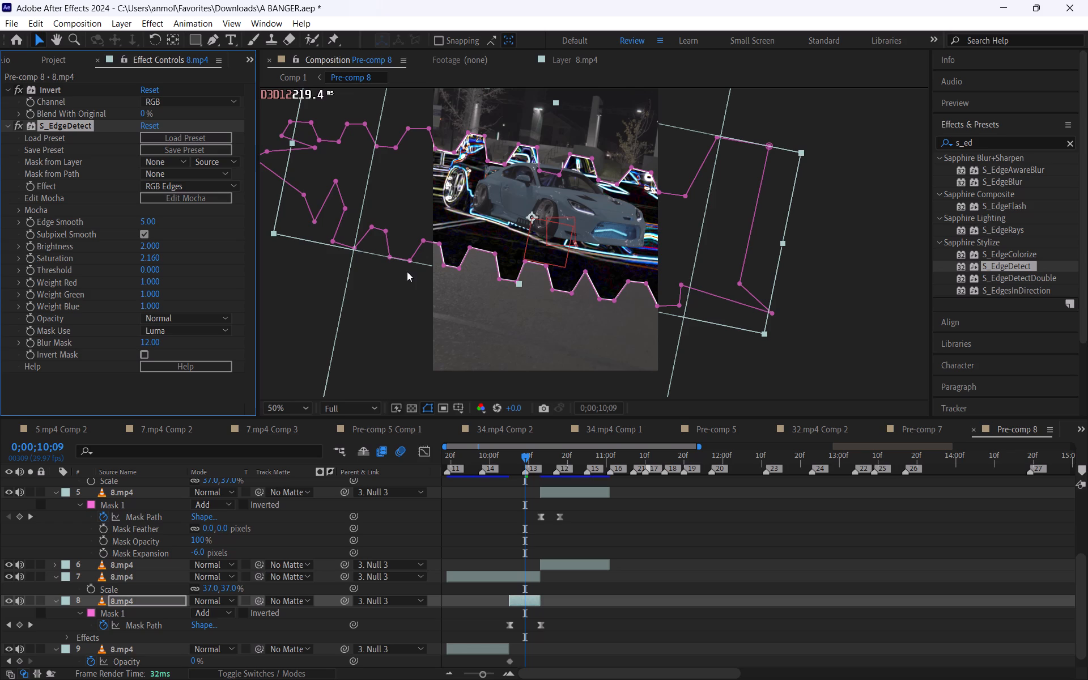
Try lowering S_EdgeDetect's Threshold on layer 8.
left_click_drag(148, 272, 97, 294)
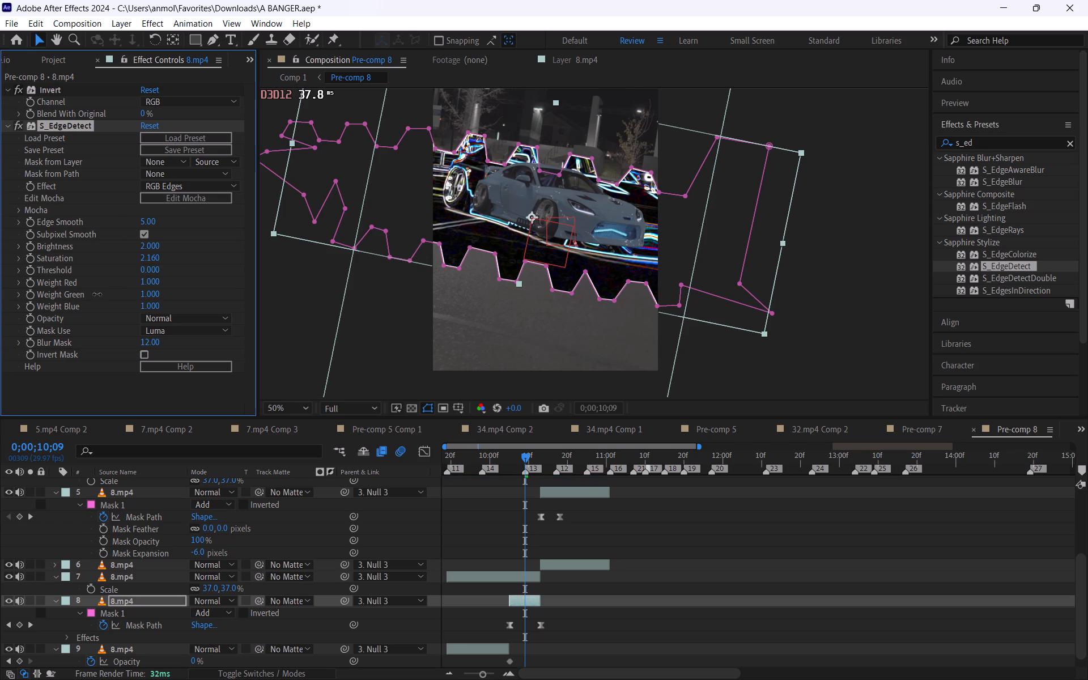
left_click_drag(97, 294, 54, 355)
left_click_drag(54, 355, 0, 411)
Set S_EdgeDetect's colour weights on layer 8: Weight Red 1.780, Weight Green 1.320 and Weight Blue 1.040.
left_click_drag(146, 279, 70, 419)
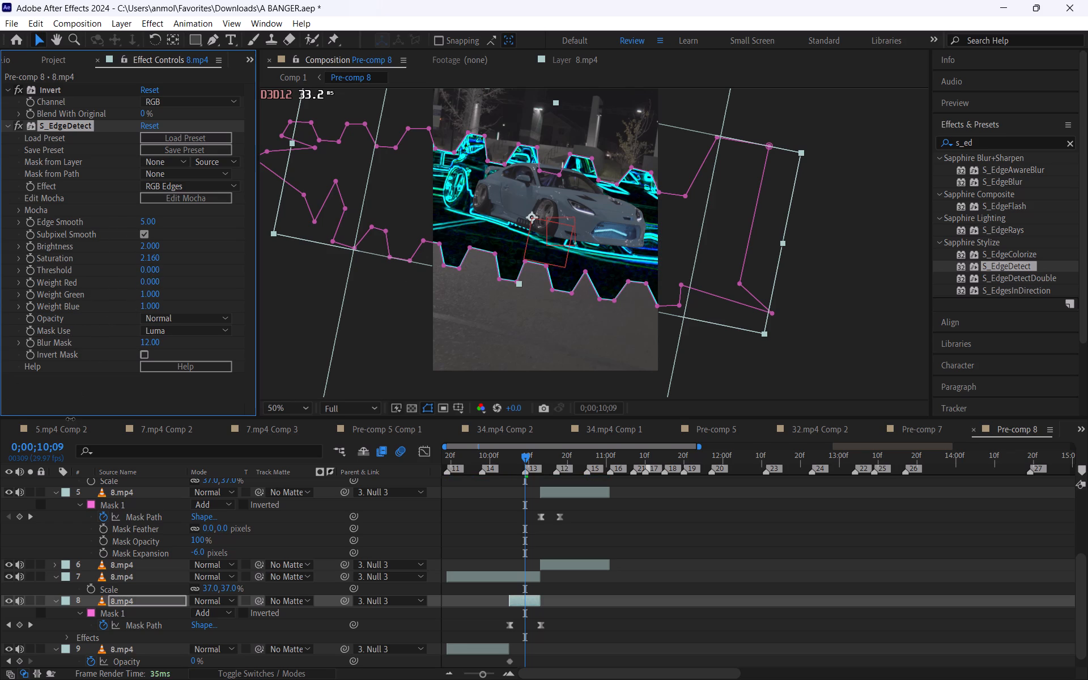
left_click_drag(70, 419, 146, 398)
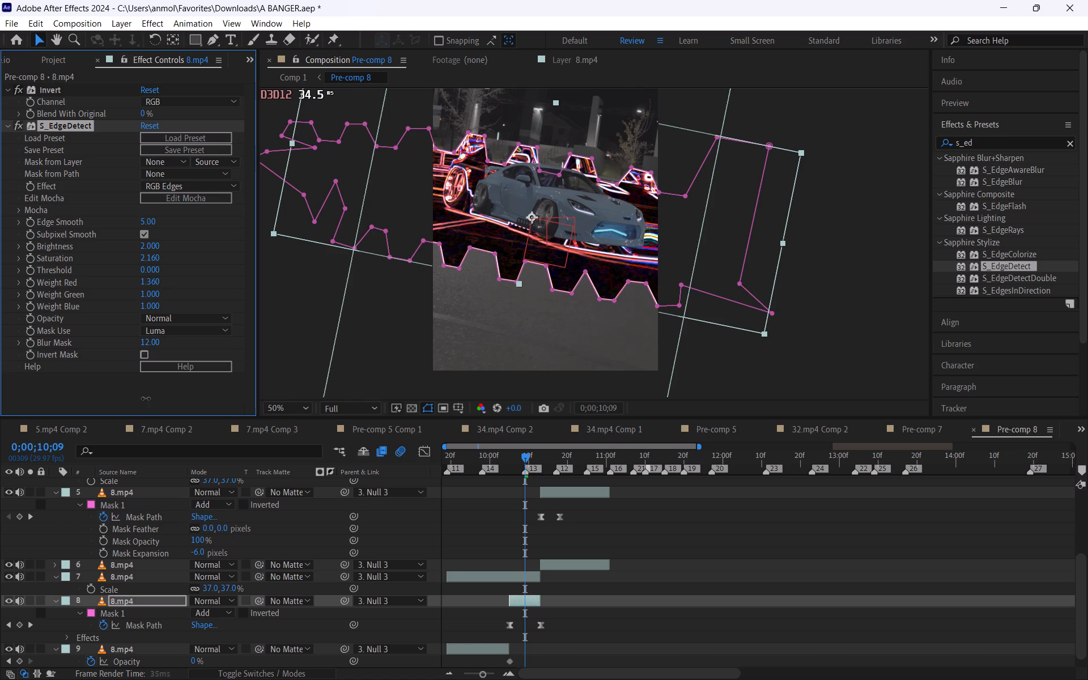
left_click_drag(146, 398, 169, 392)
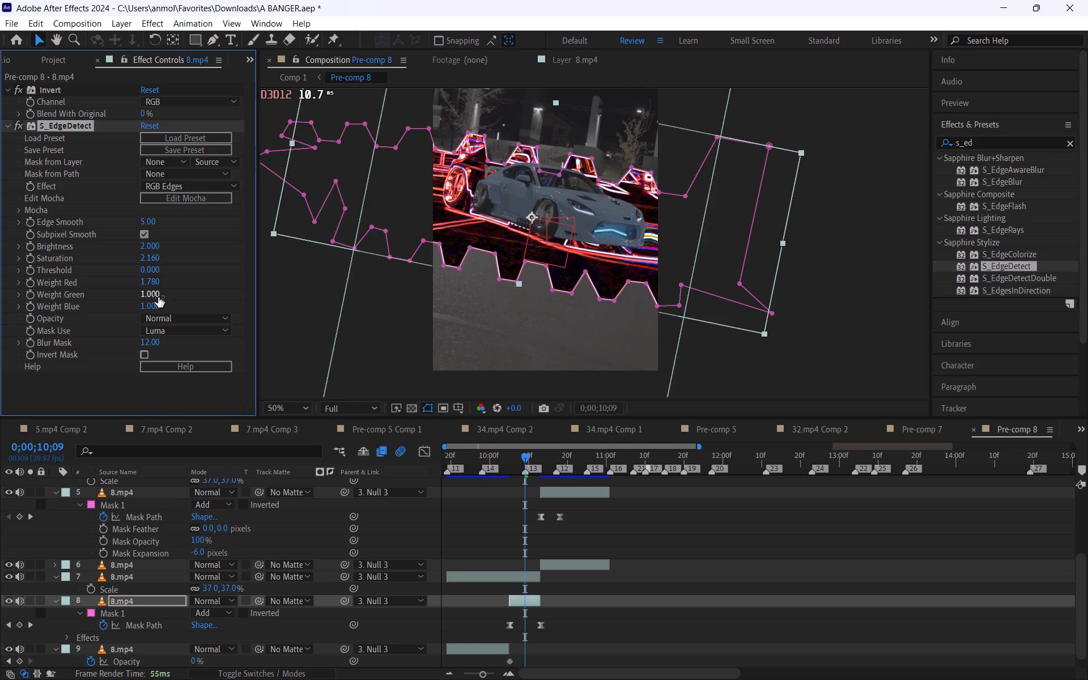
left_click_drag(146, 297, 196, 345)
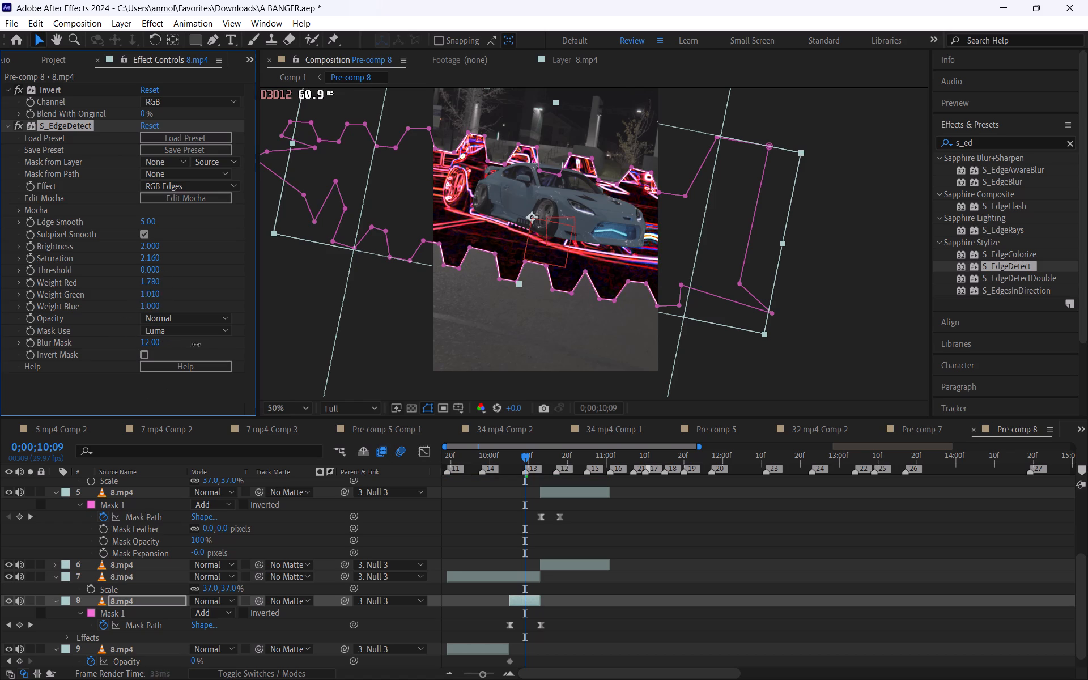
left_click_drag(196, 345, 215, 346)
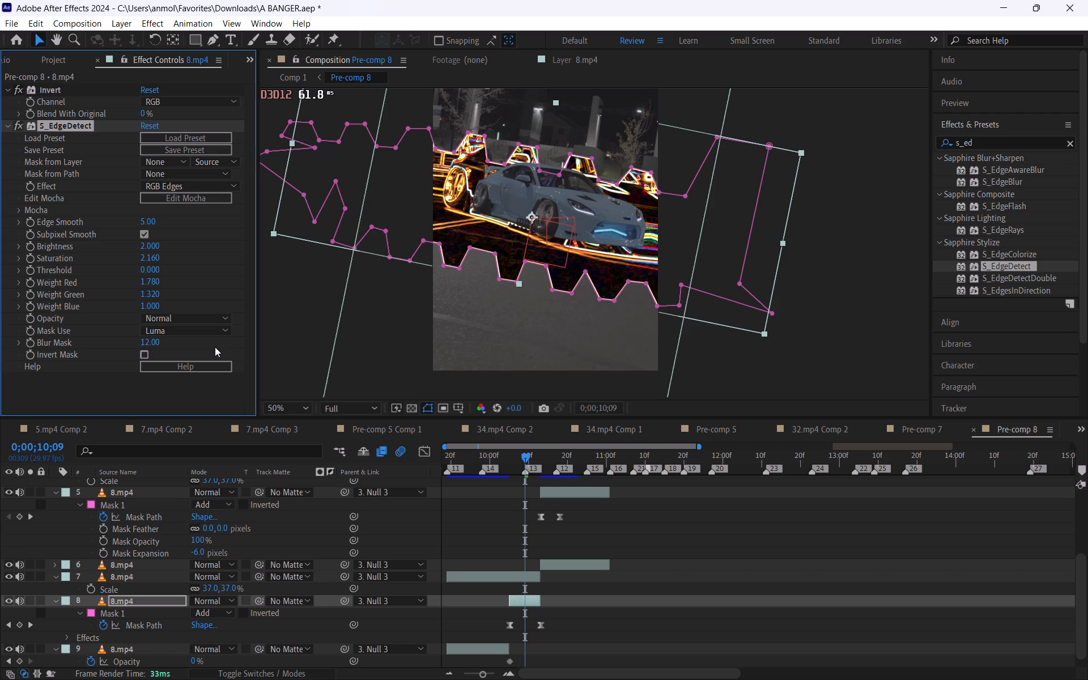
left_click(145, 301)
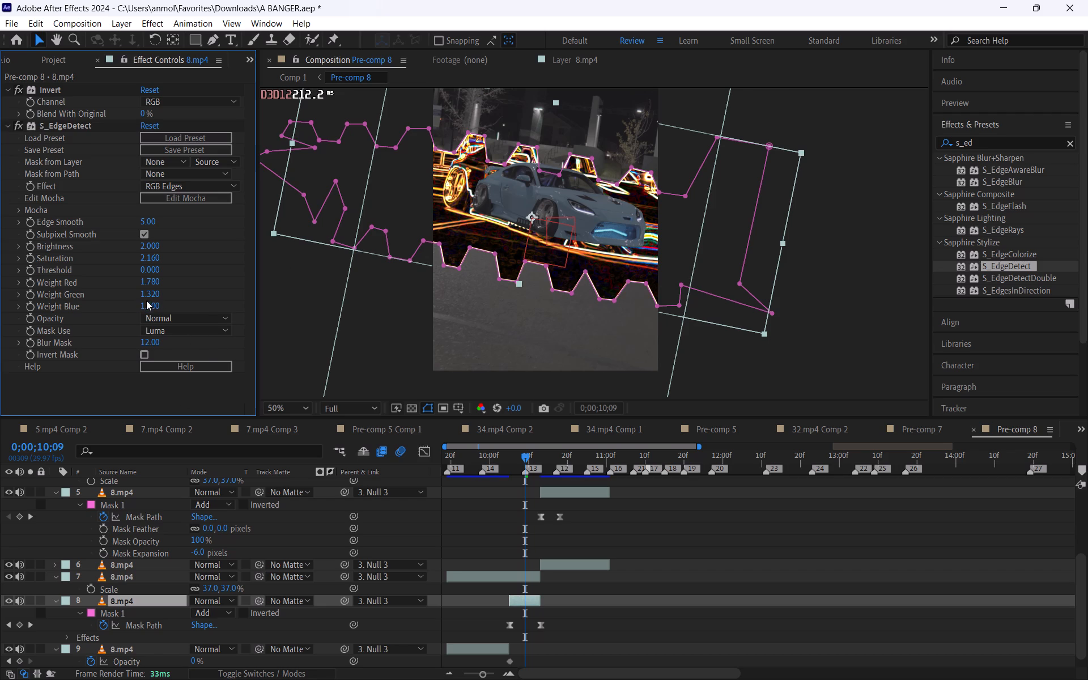
left_click_drag(148, 303, 175, 324)
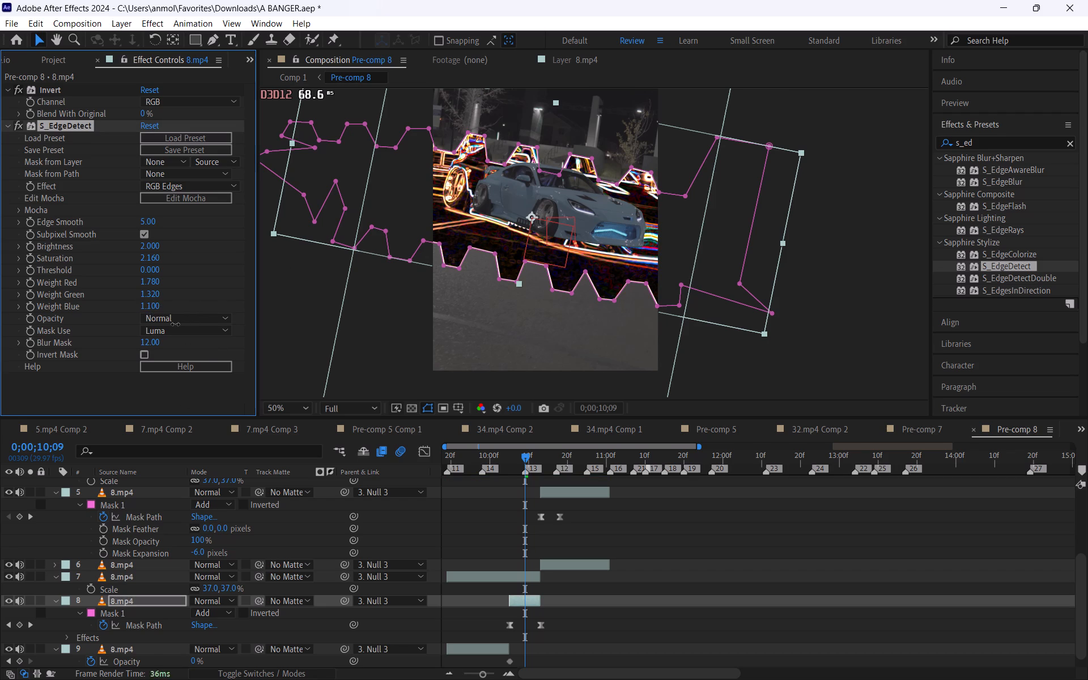
left_click_drag(175, 324, 173, 325)
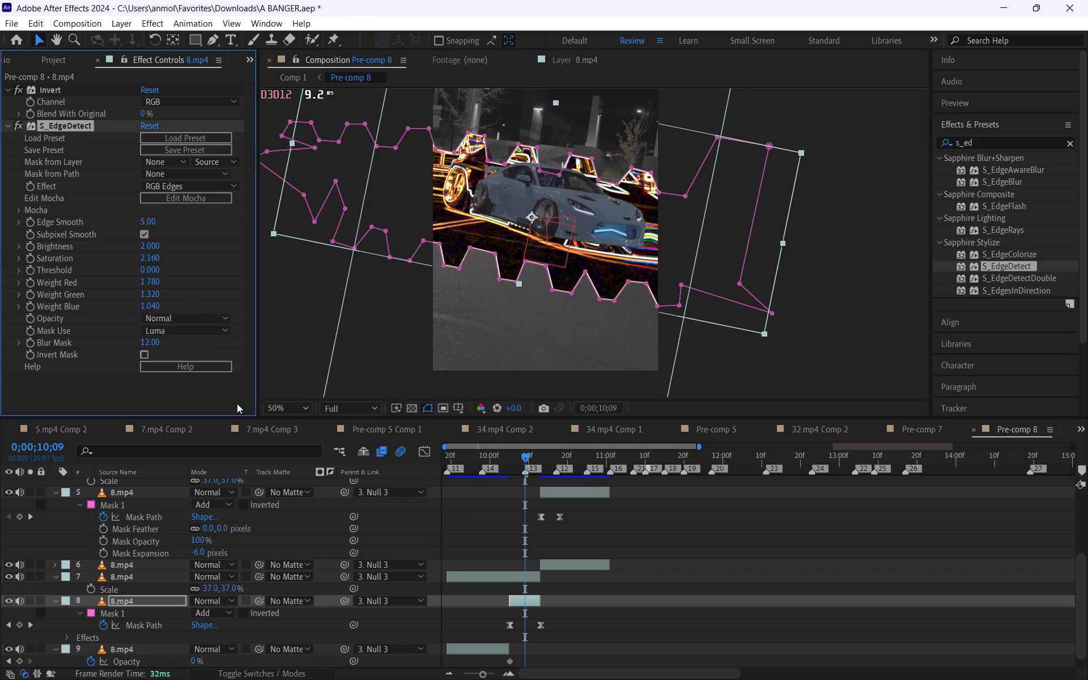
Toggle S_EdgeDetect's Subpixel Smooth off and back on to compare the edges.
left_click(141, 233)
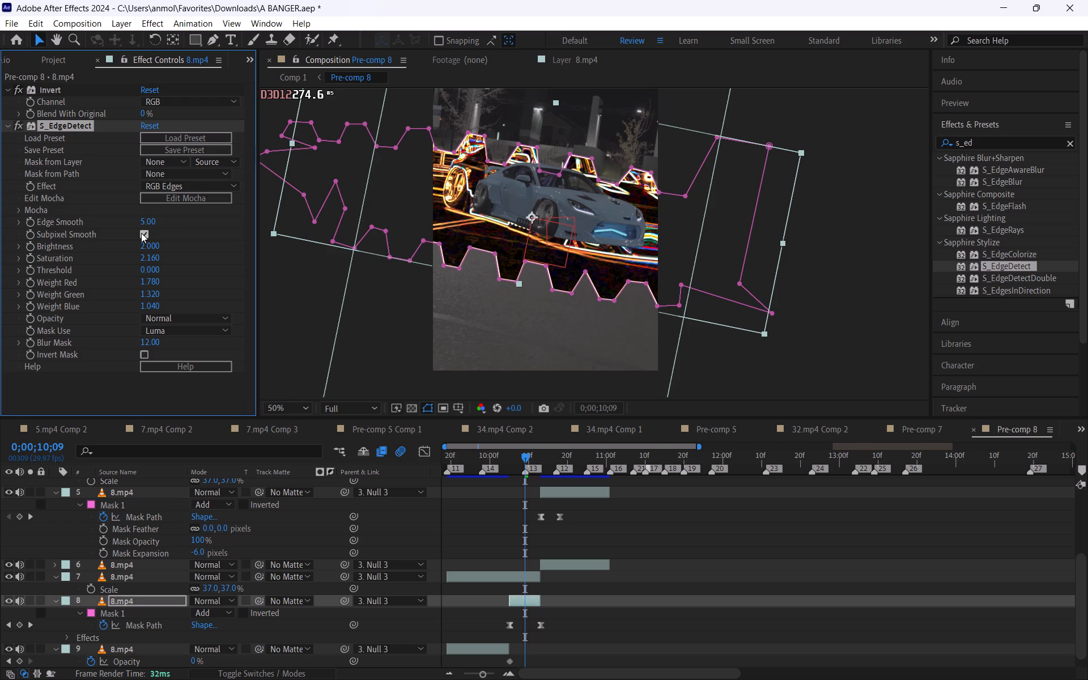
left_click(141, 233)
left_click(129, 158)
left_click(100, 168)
Copy the tuned S_EdgeDetect effect from layer 8 and paste it onto the masked 8.mp4 clip on layer 5.
left_click(78, 127)
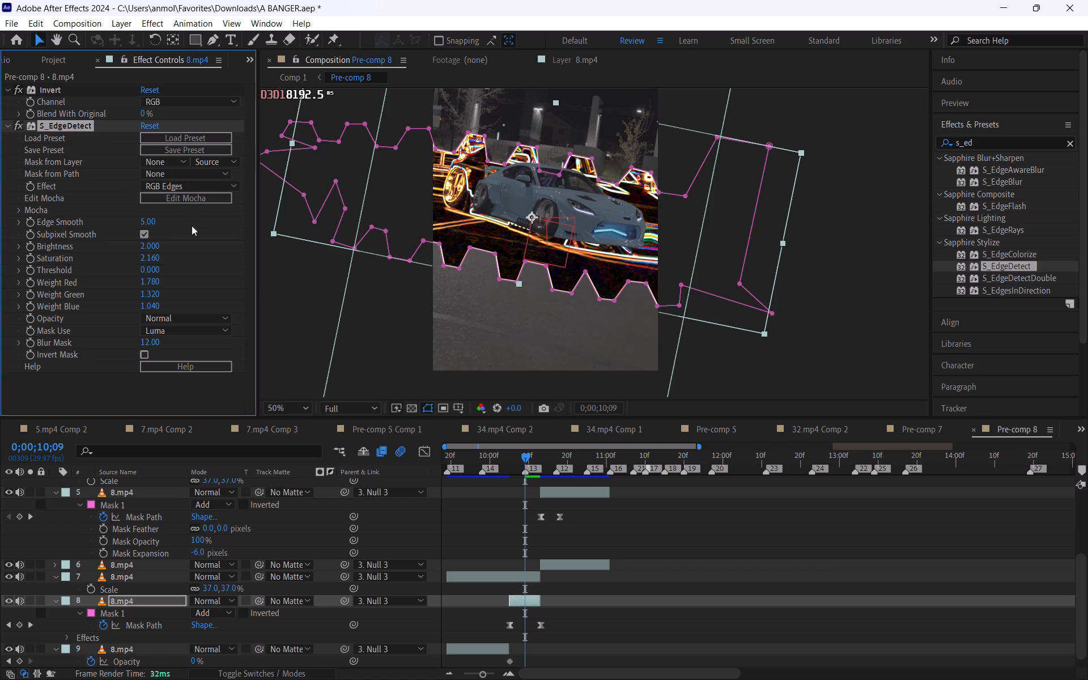
key("ctrl+c")
key("ctrl+c")
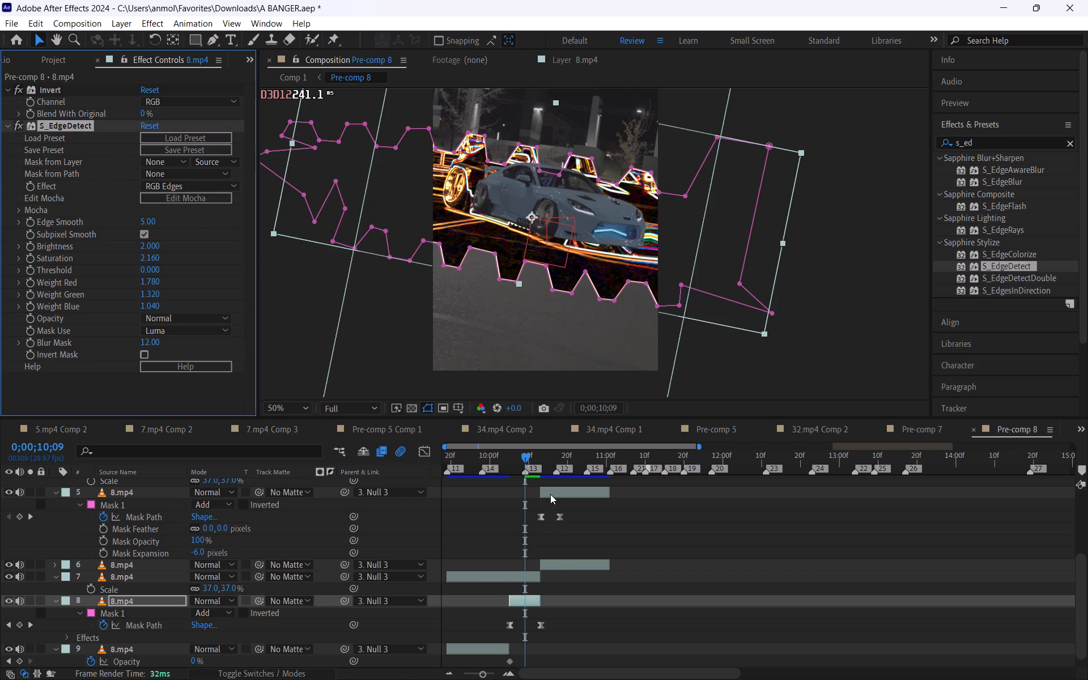
left_click(550, 491)
key("ctrl+v")
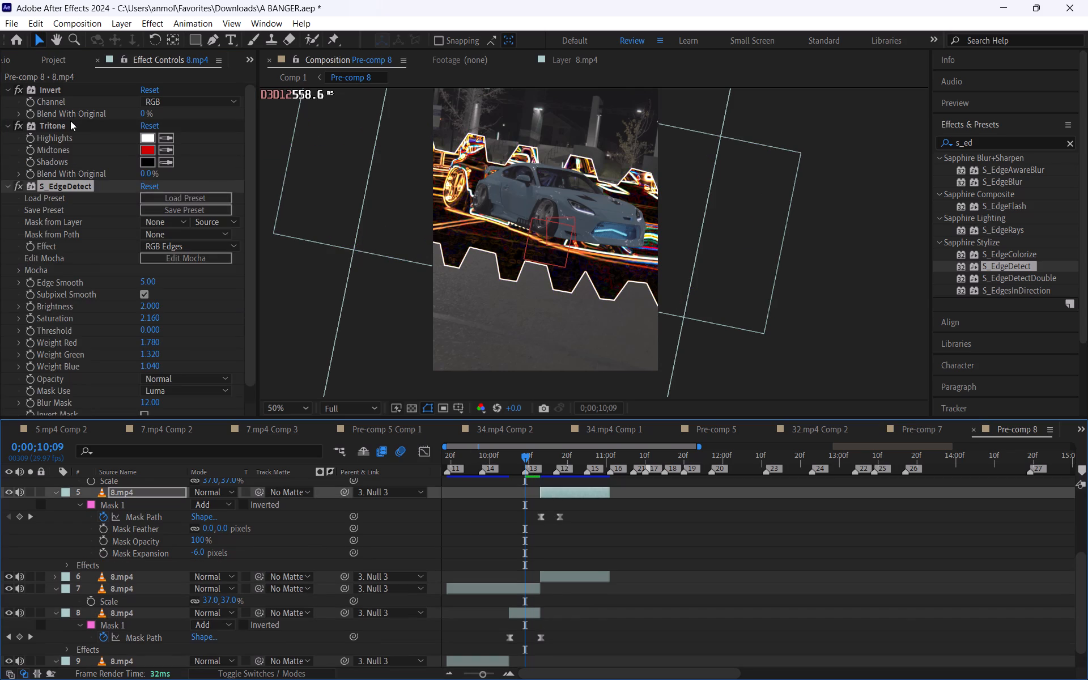
Remove the Tritone effect from the masked 8.mp4 clip on layer 5.
left_click(65, 122)
key("Delete")
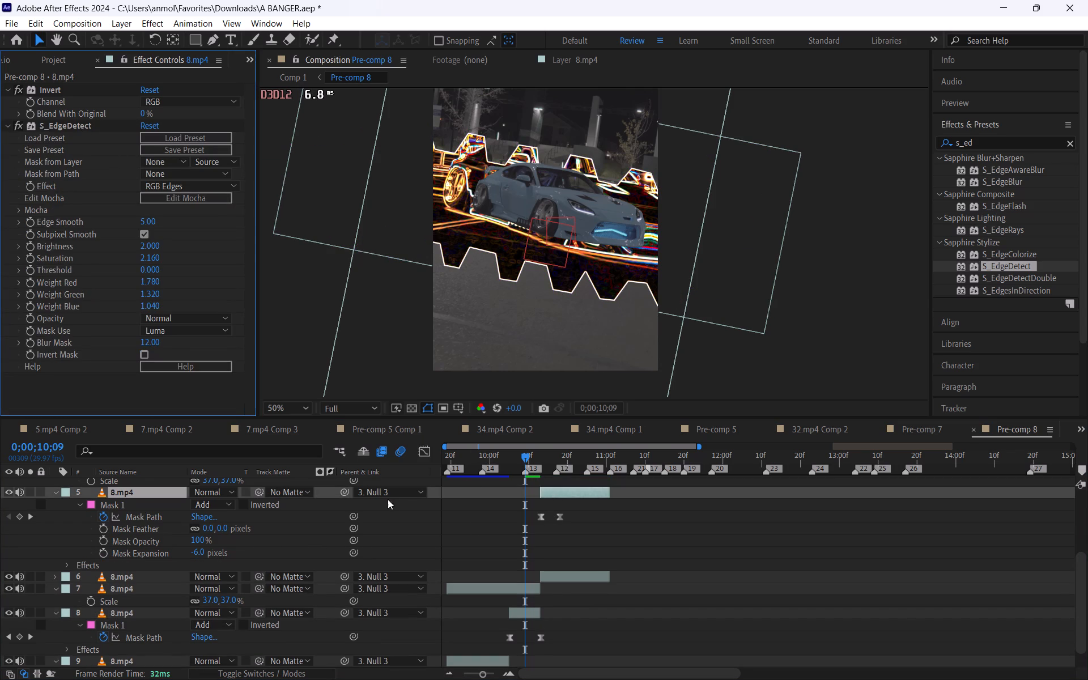
Scrub through the masked layer 8 and layer 5 clips between about 0;00;10;12 and 0;00;10;18 to check the edge effect across their mask animation.
left_click_drag(516, 458, 537, 464)
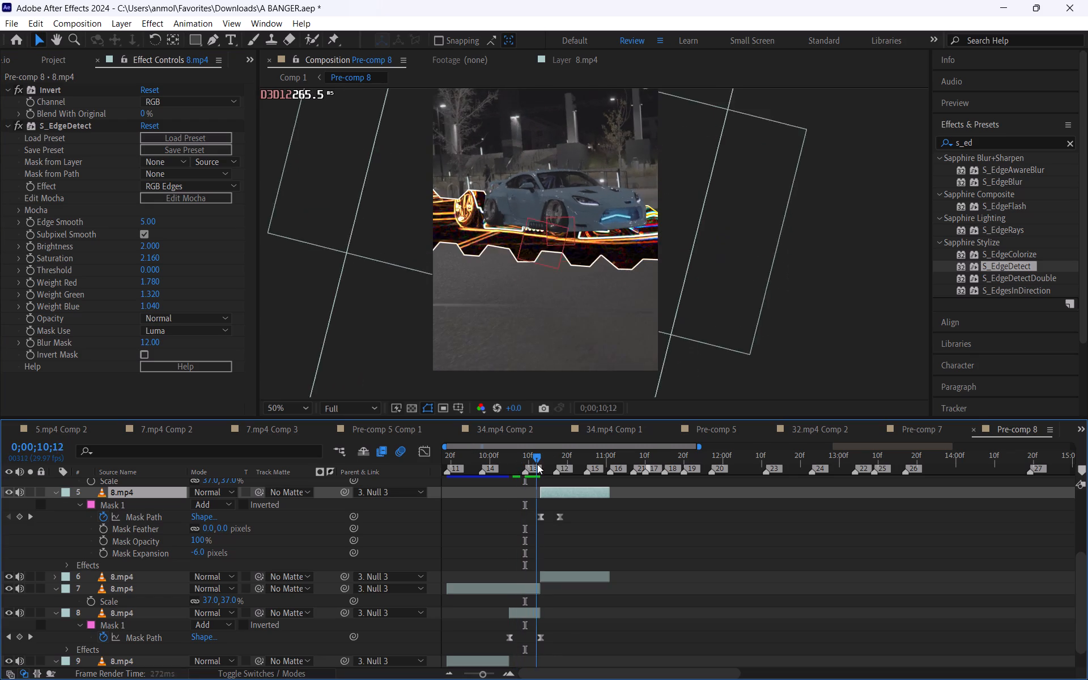
left_click_drag(537, 464, 560, 471)
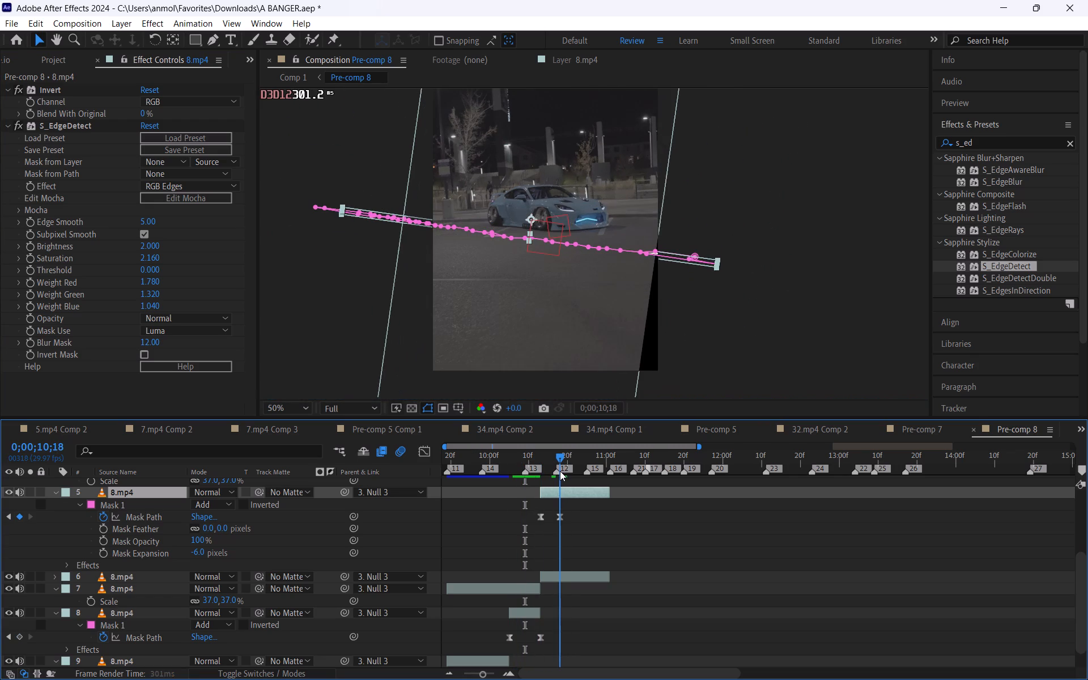
left_click_drag(560, 471, 552, 474)
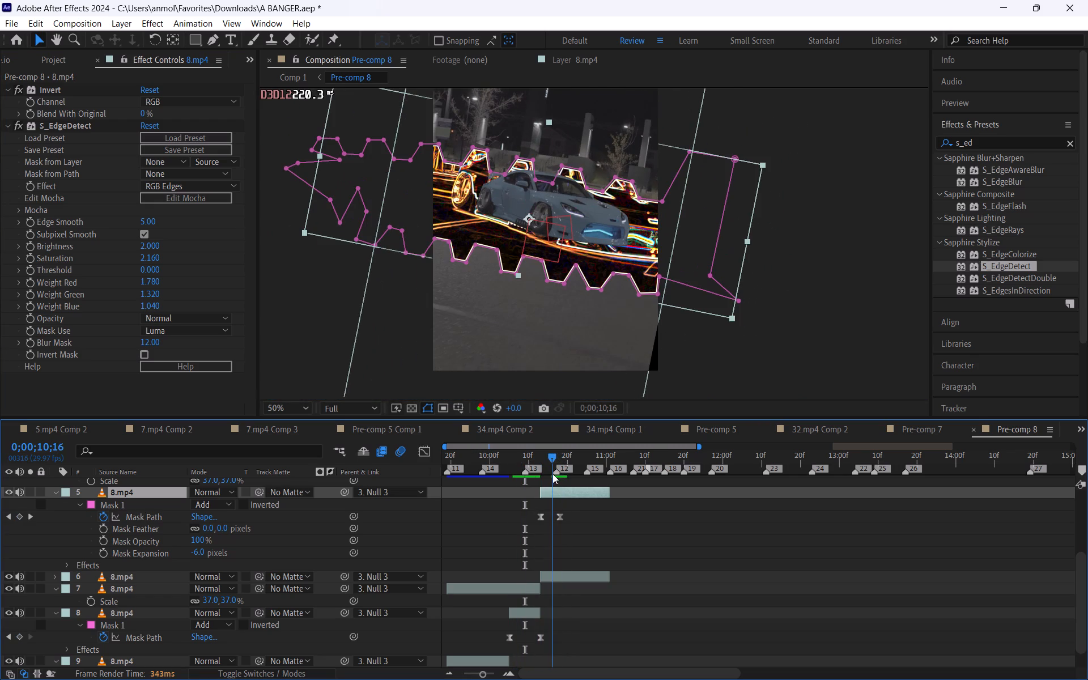
left_click_drag(552, 474, 556, 475)
left_click(558, 522)
left_click(563, 552)
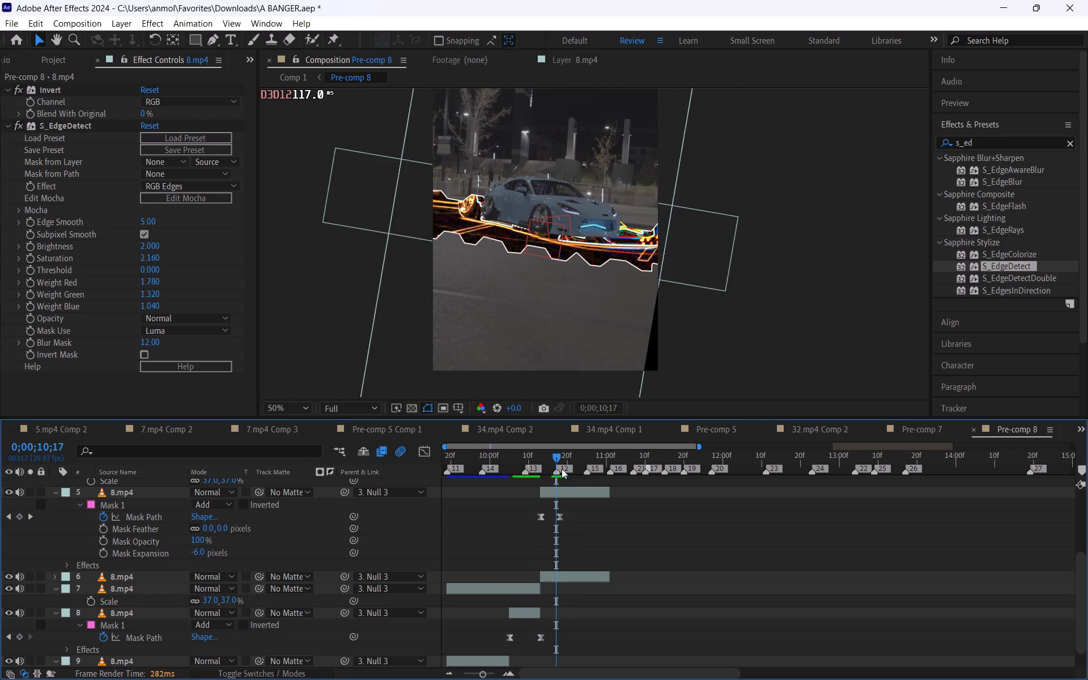
left_click_drag(553, 454, 549, 457)
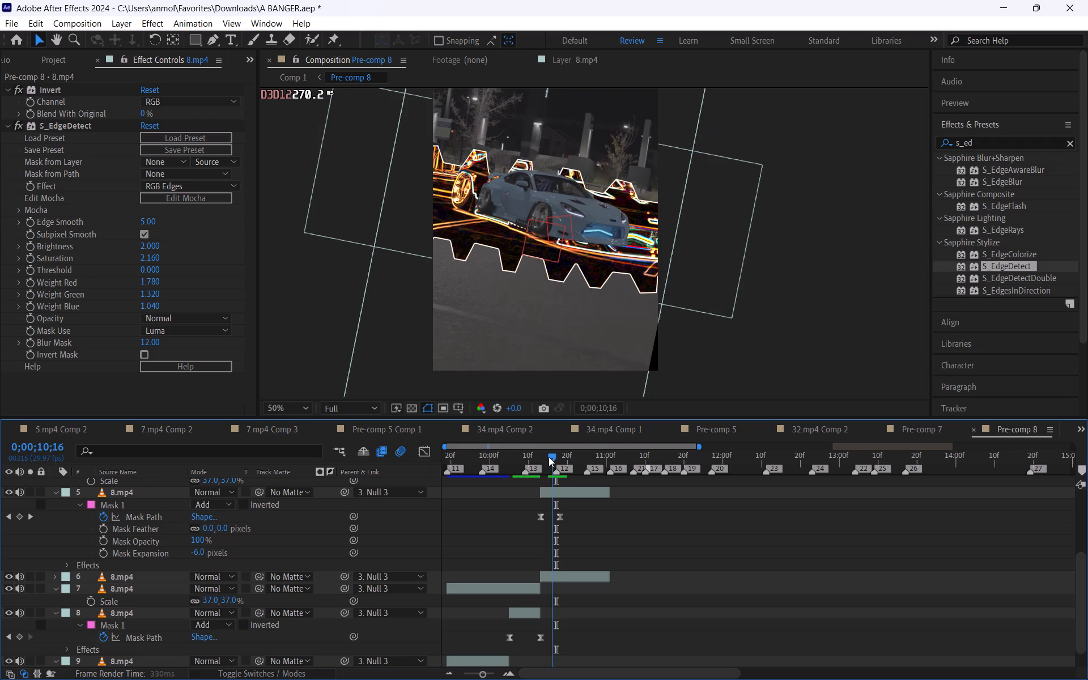
Return to Comp 1 from Pre-comp 8 and scrub between about 0;00;10;06 and 0;00;10;12 to check the edge effect in the full composite.
left_click_drag(549, 457, 545, 458)
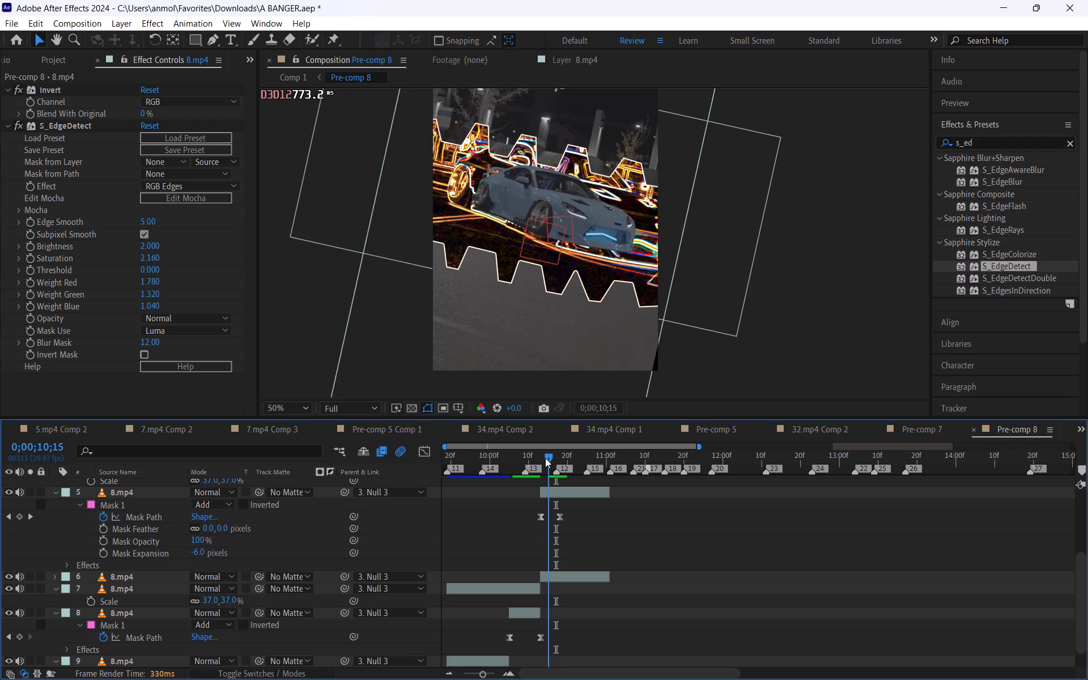
left_click(292, 80)
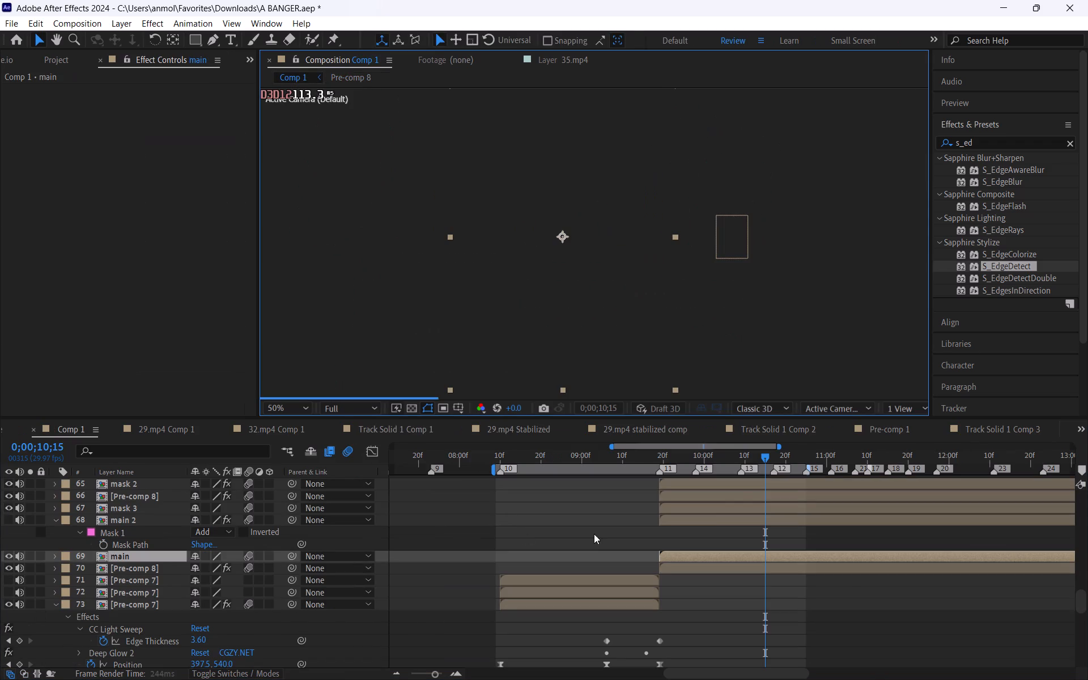
left_click(762, 615)
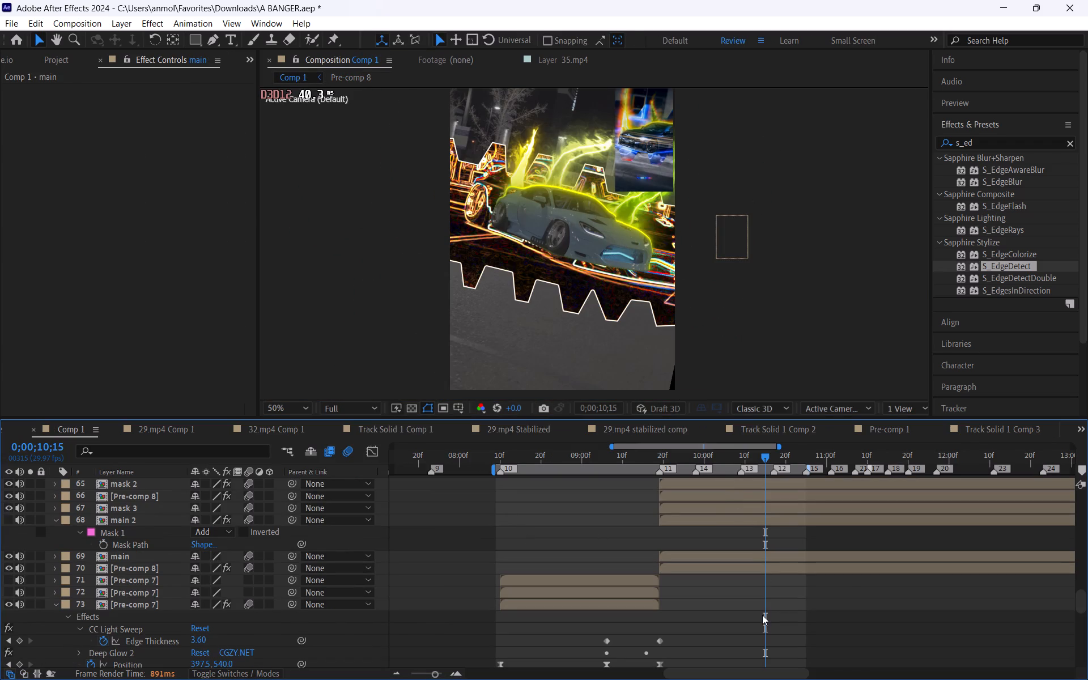
left_click(728, 459)
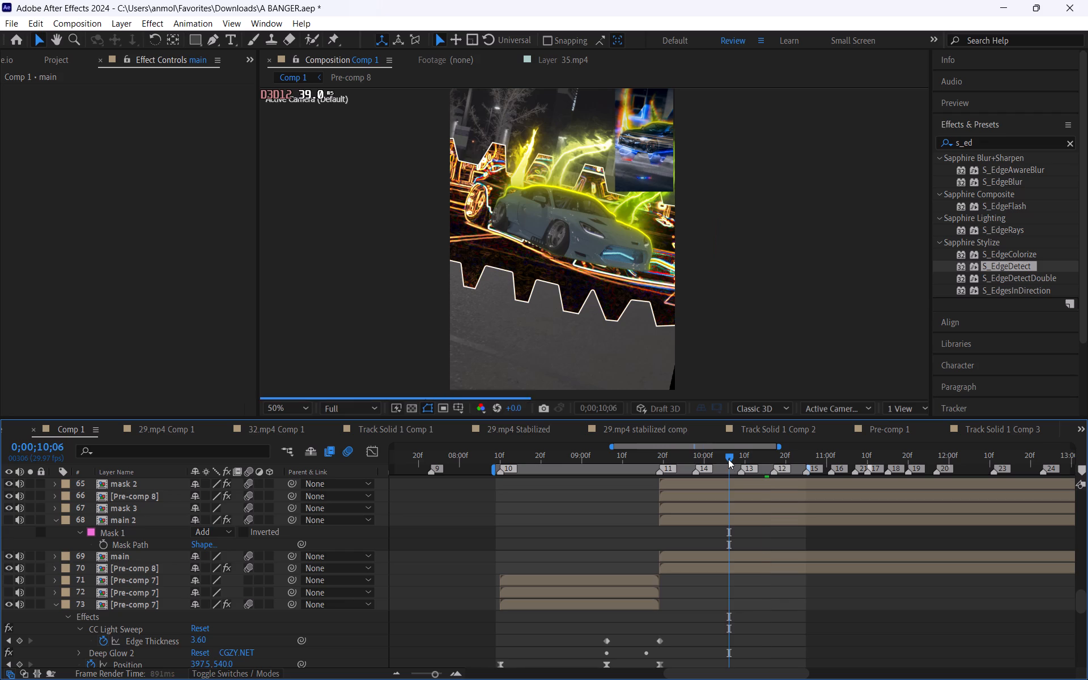
left_click_drag(733, 453, 743, 457)
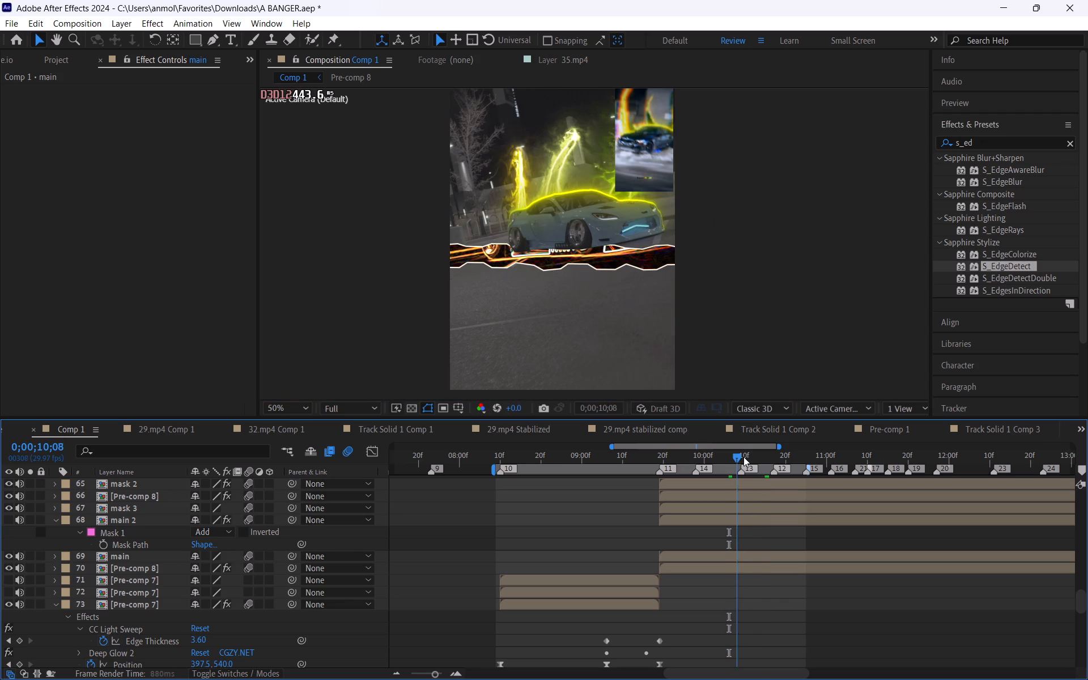
left_click_drag(743, 457, 757, 460)
left_click(776, 593)
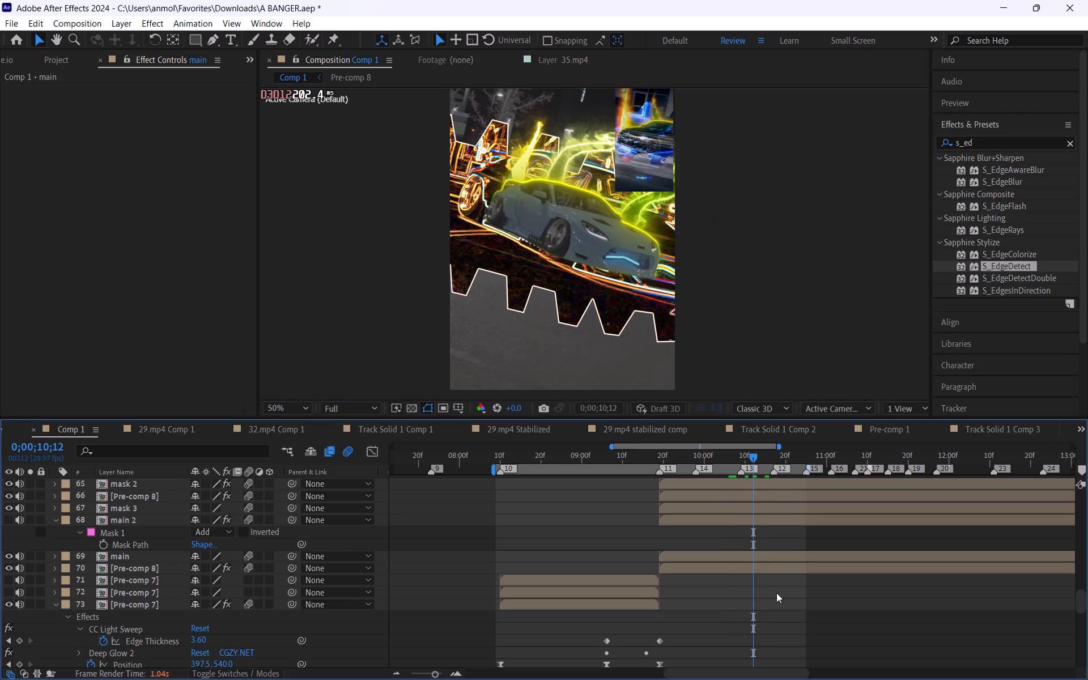
Save the A BANGER project.
key("ctrl+s")
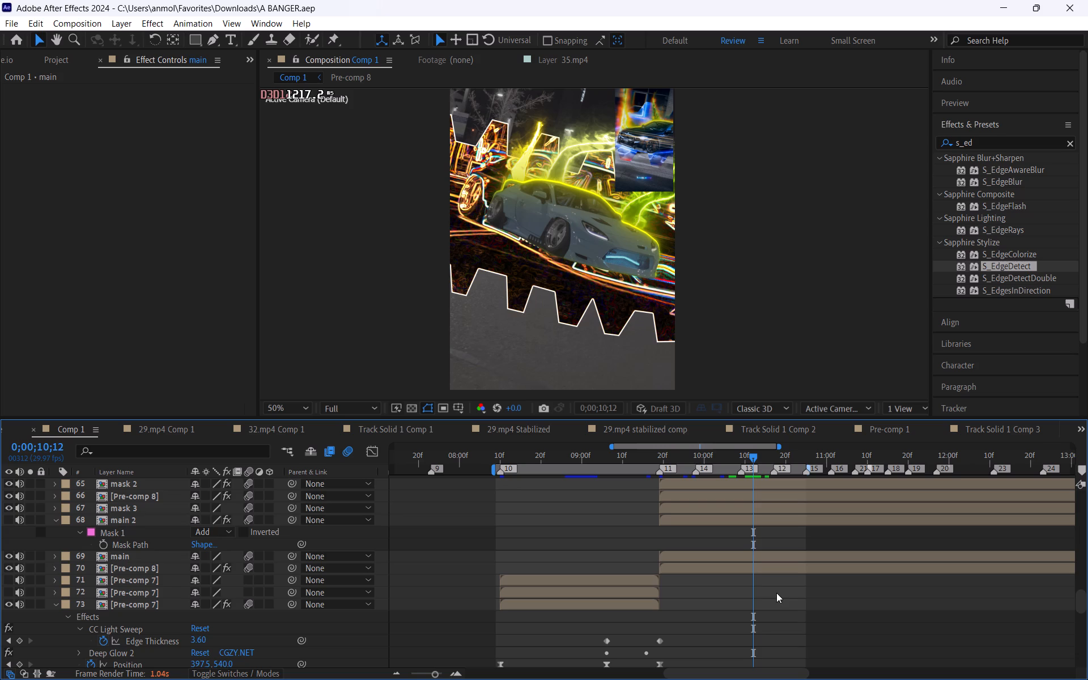
Scrub Comp 1 back to about 0;00;10;08 to review the edge effect around the car again.
left_click_drag(746, 453, 737, 454)
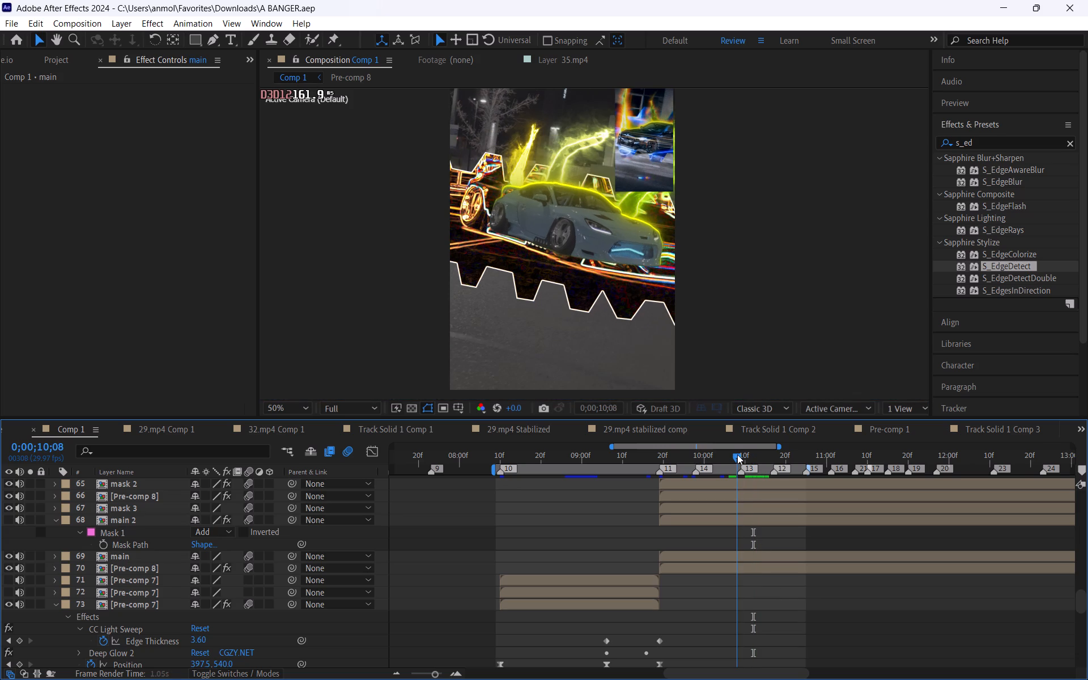
left_click_drag(737, 454, 736, 455)
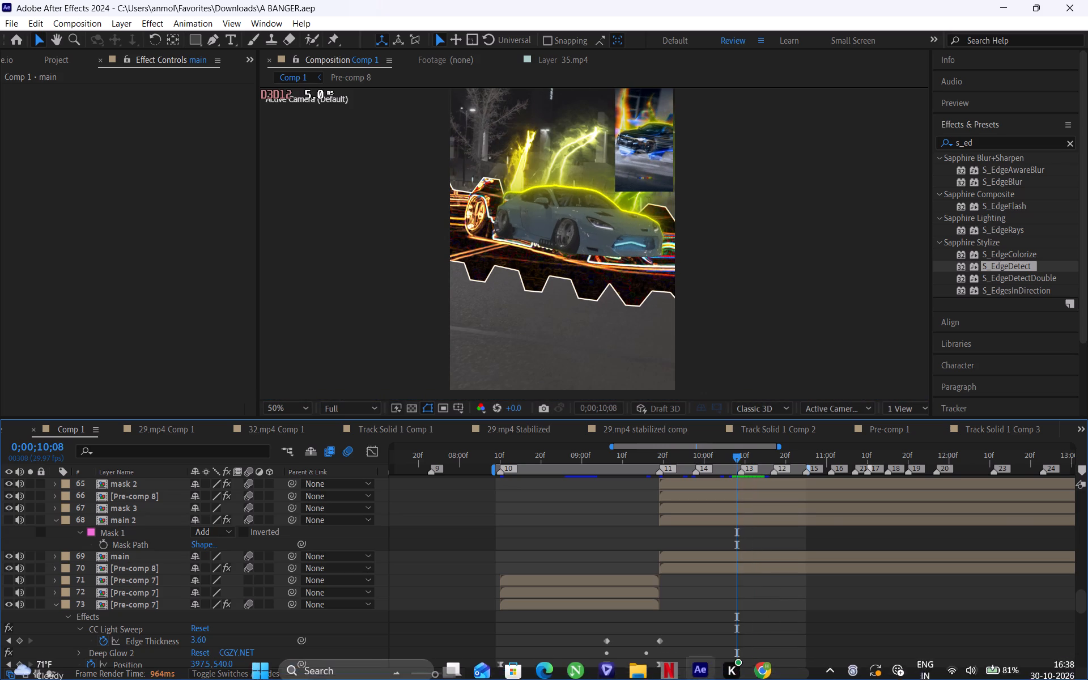
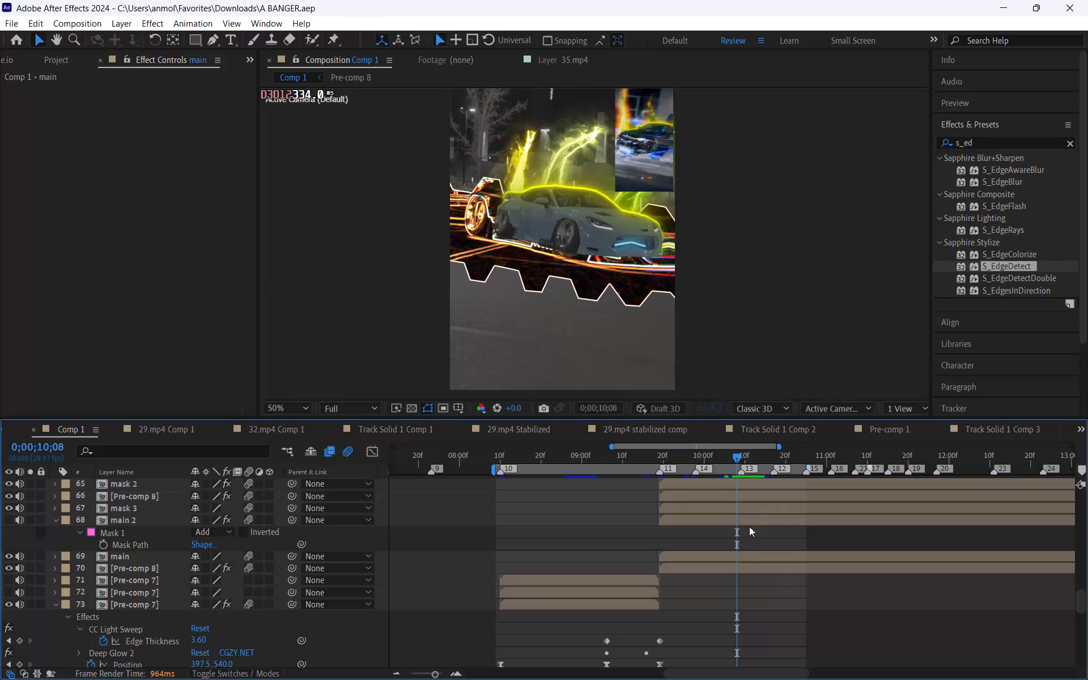
Scrub Comp 1 between about 0;00;10;04 and 0;00;10;06 to check where the edge effect around the car begins.
left_click_drag(736, 457, 723, 463)
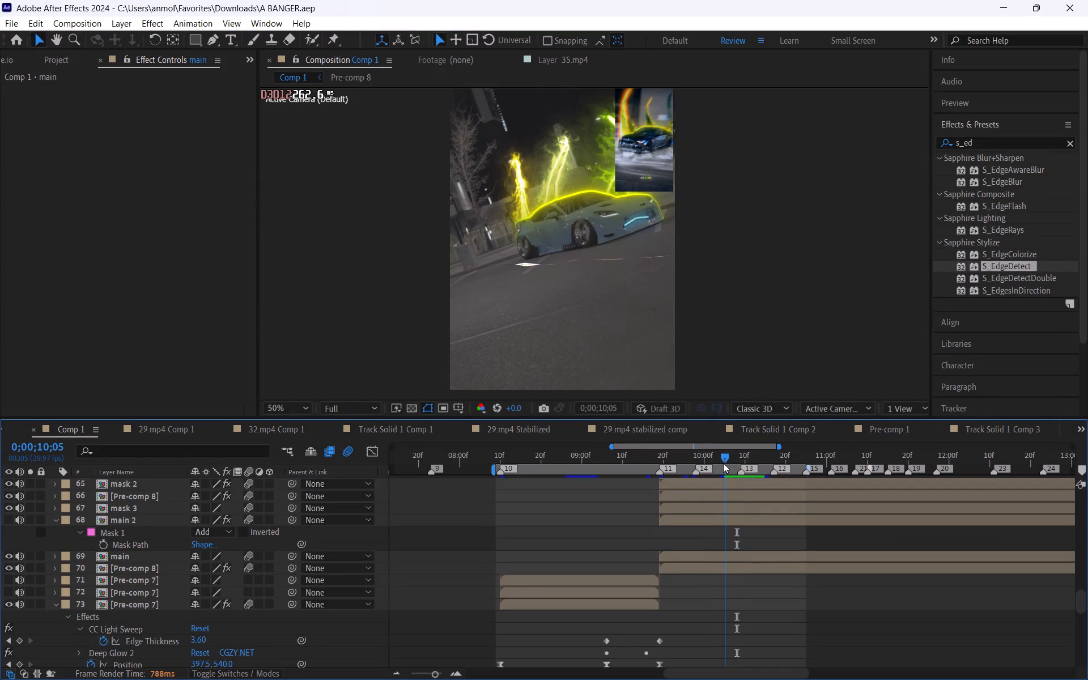
left_click_drag(723, 463, 727, 470)
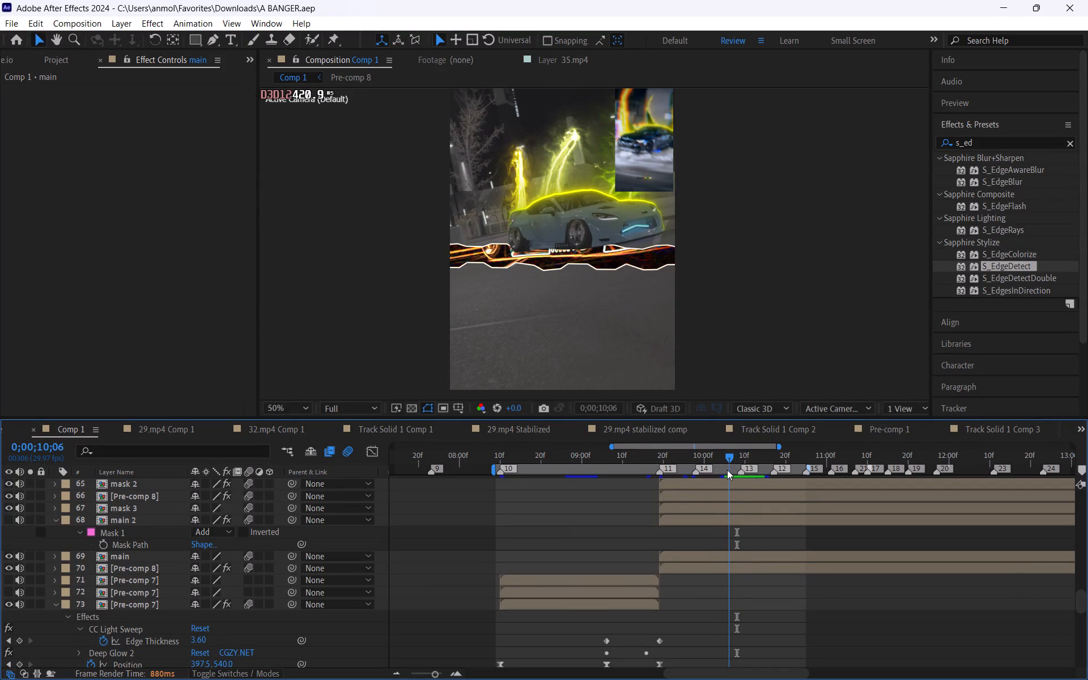
left_click_drag(727, 470, 719, 469)
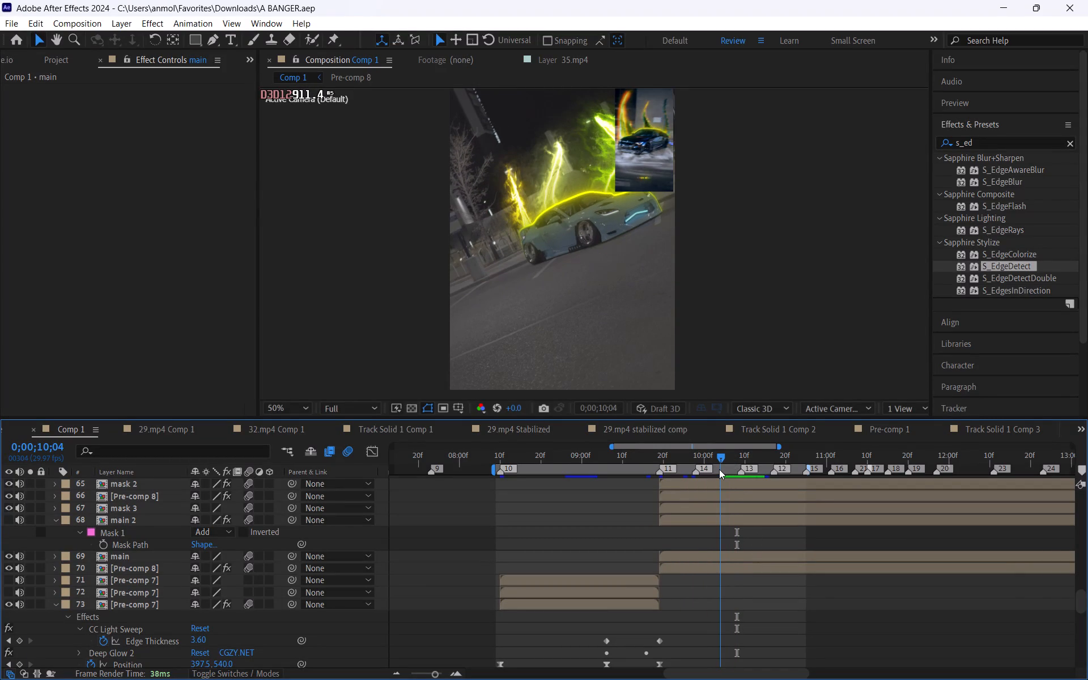
left_click_drag(719, 469, 724, 471)
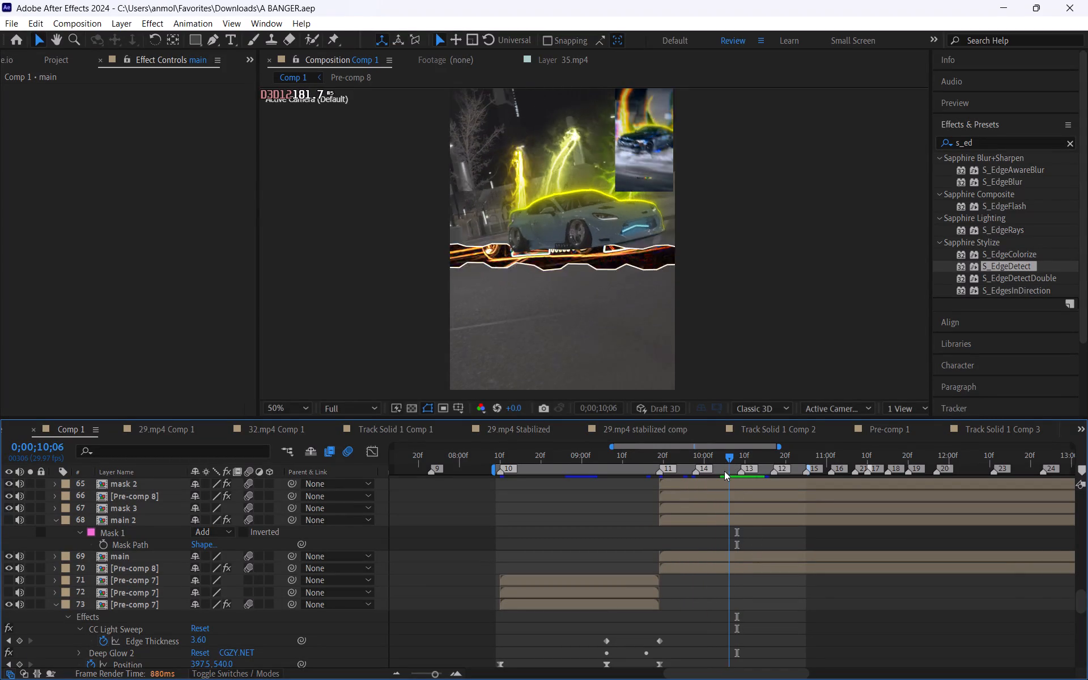
left_click_drag(724, 471, 722, 470)
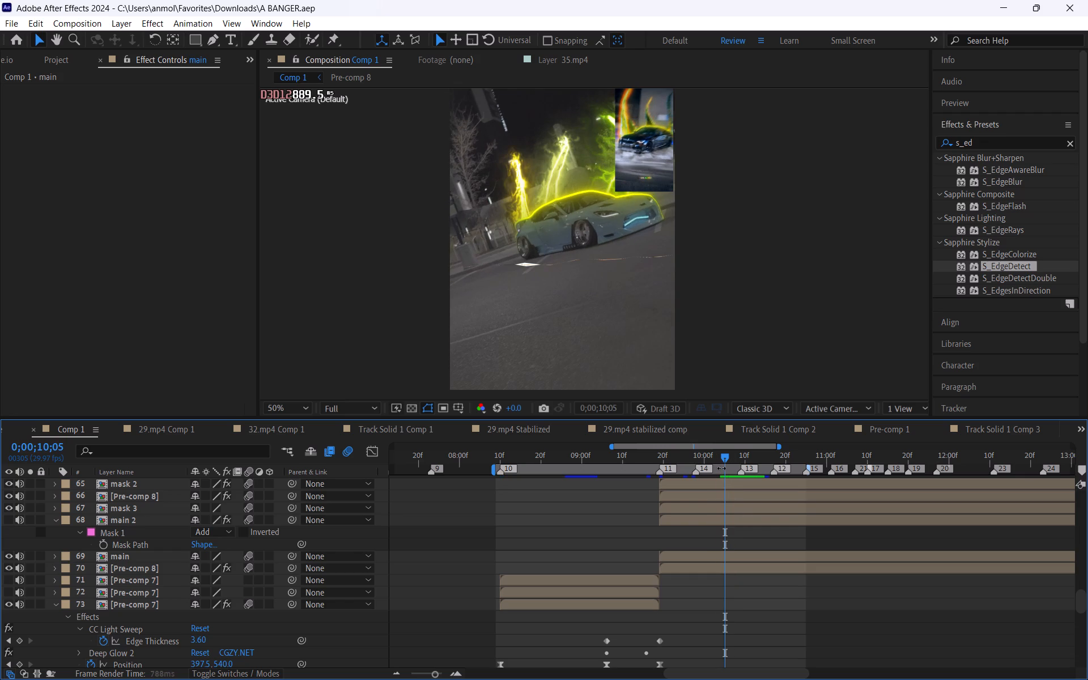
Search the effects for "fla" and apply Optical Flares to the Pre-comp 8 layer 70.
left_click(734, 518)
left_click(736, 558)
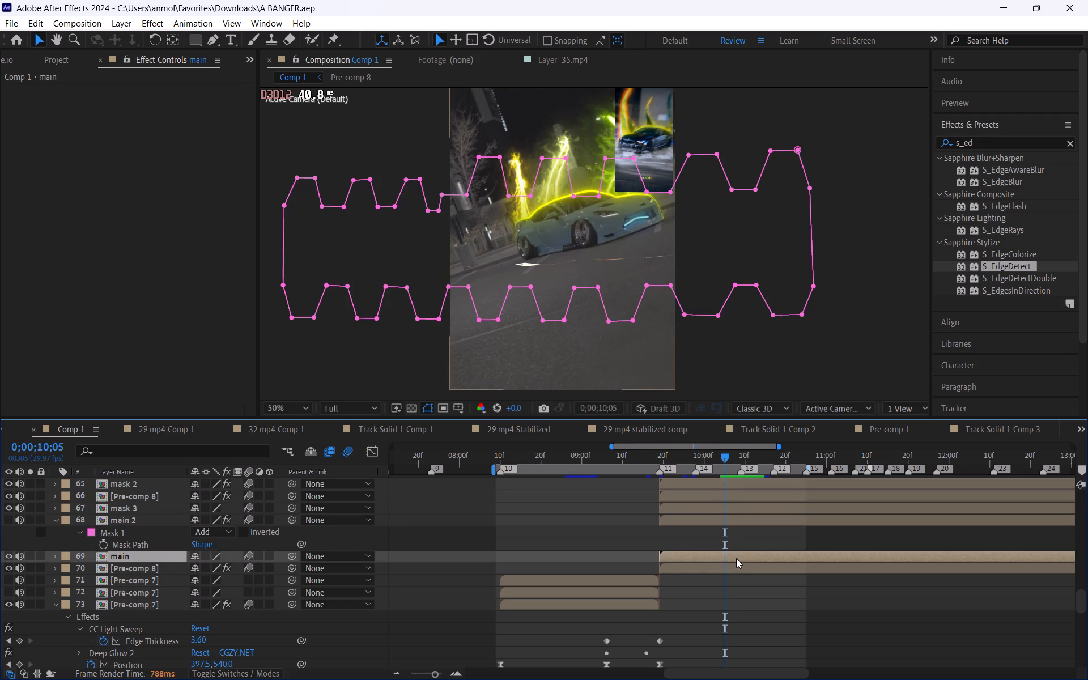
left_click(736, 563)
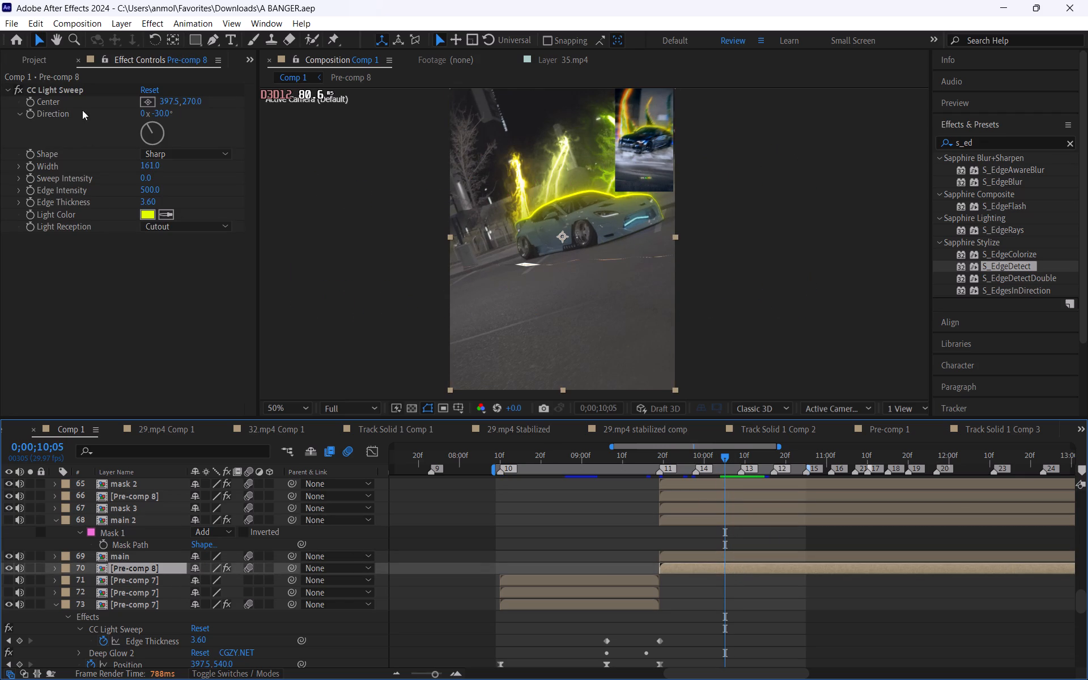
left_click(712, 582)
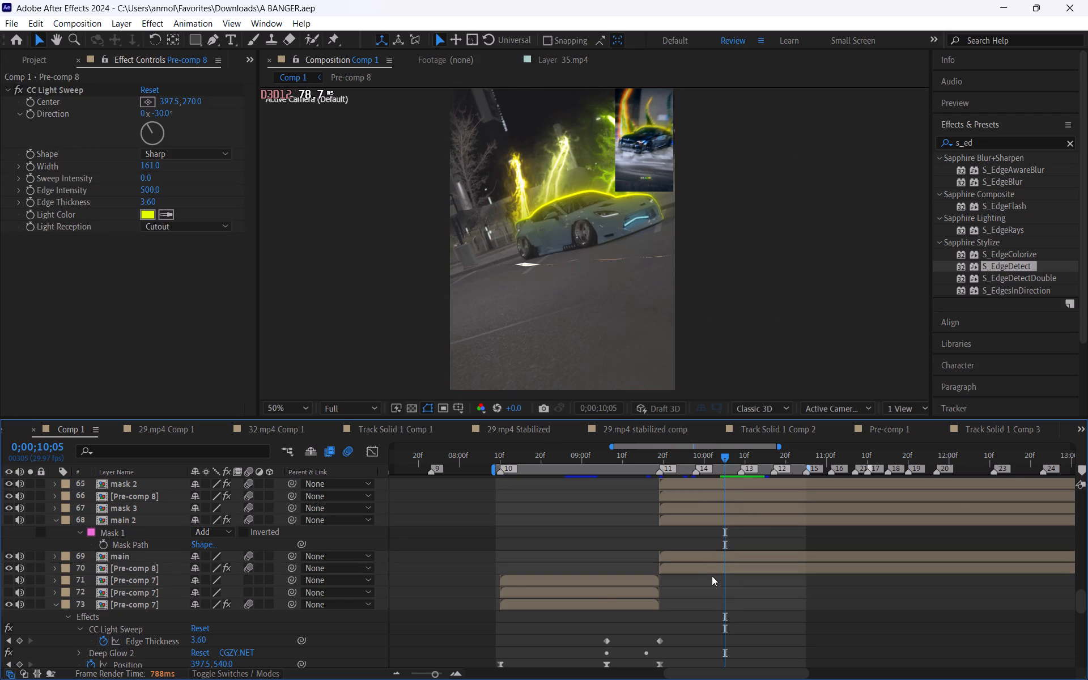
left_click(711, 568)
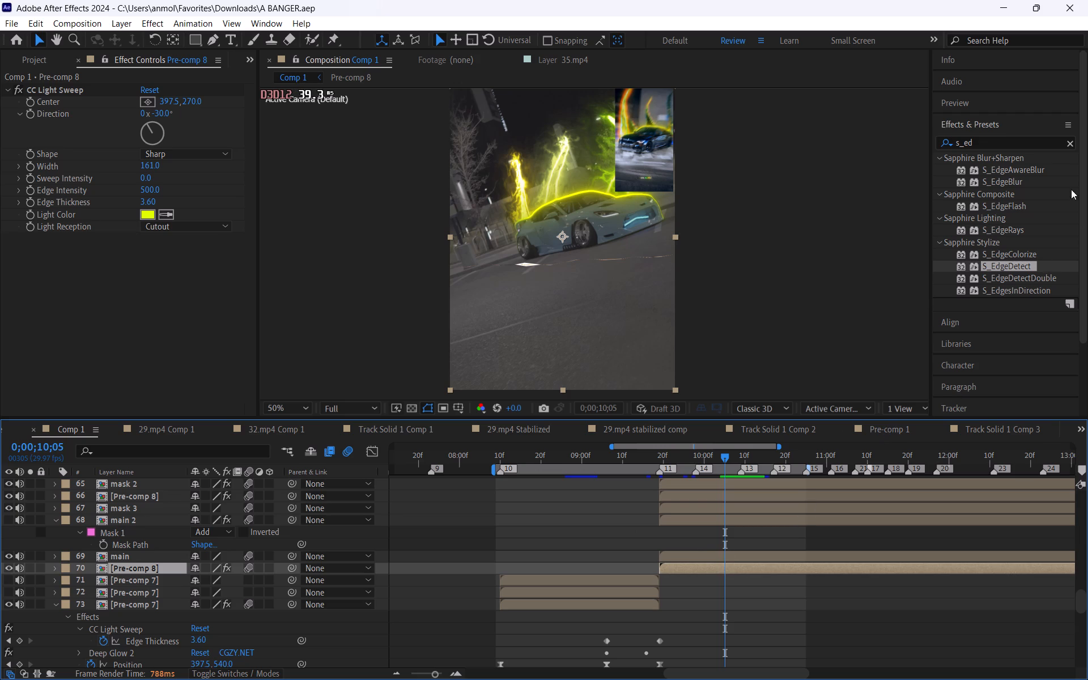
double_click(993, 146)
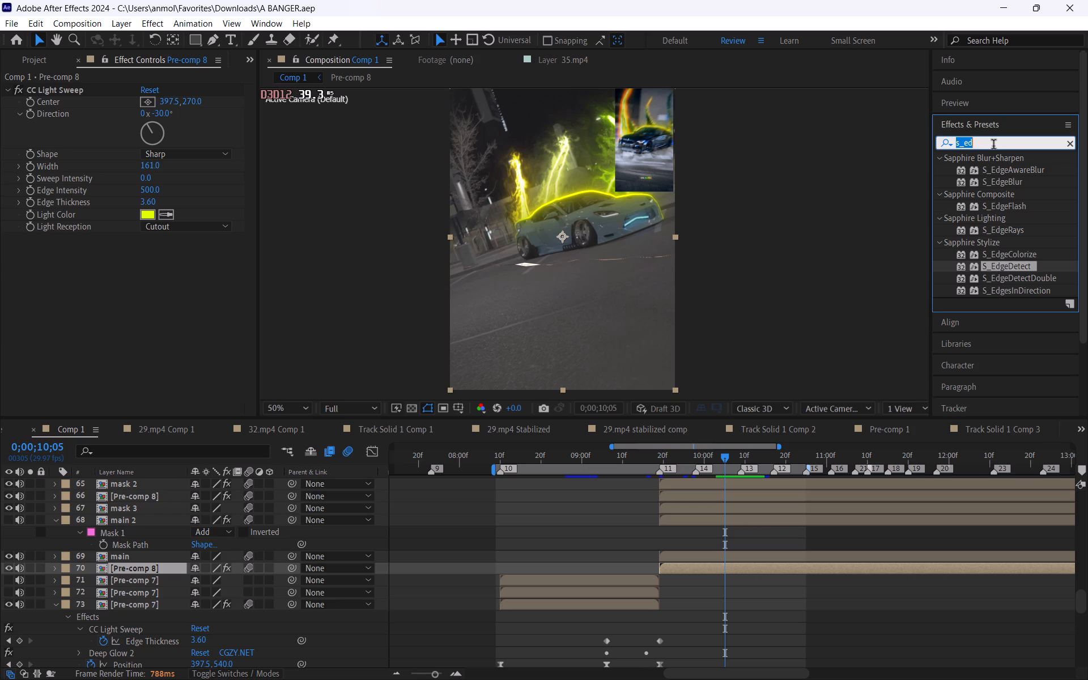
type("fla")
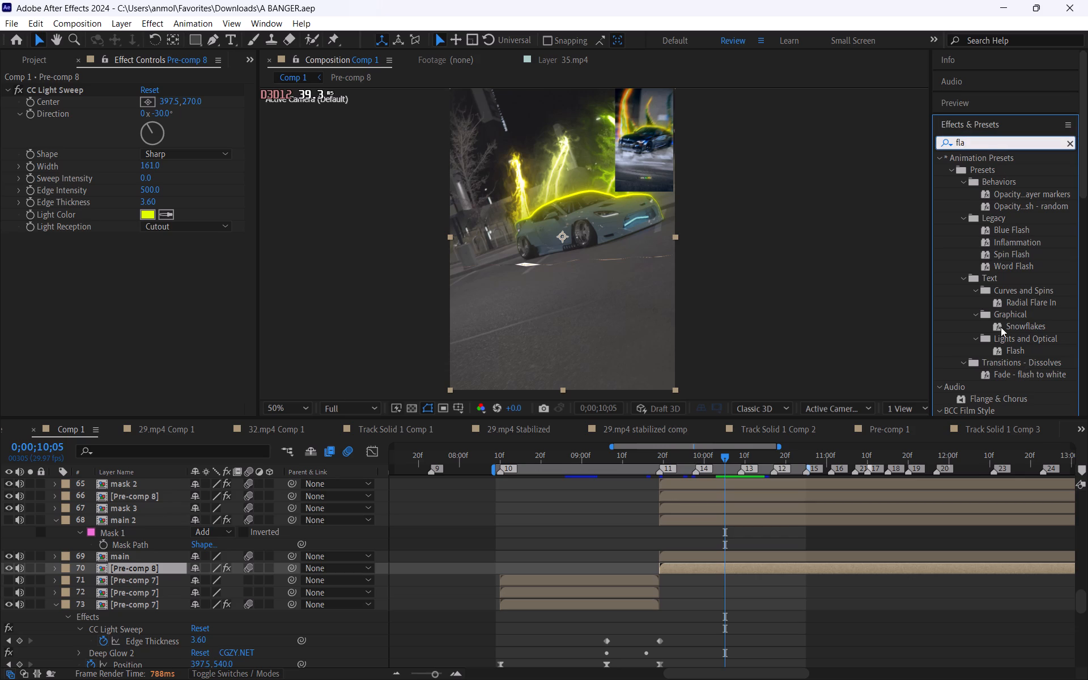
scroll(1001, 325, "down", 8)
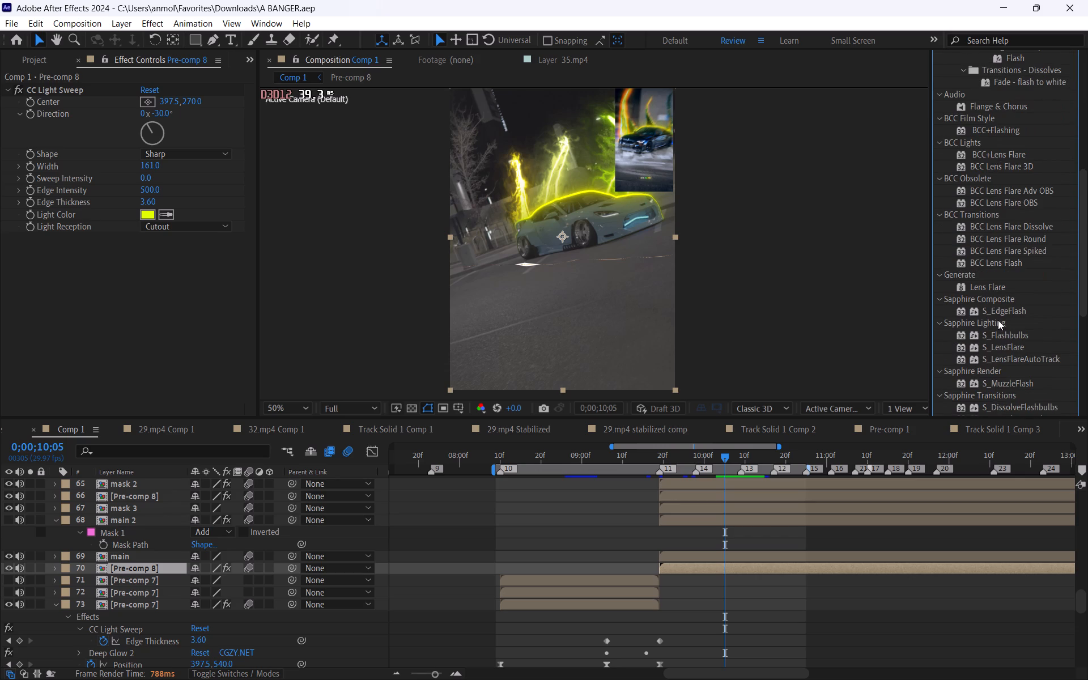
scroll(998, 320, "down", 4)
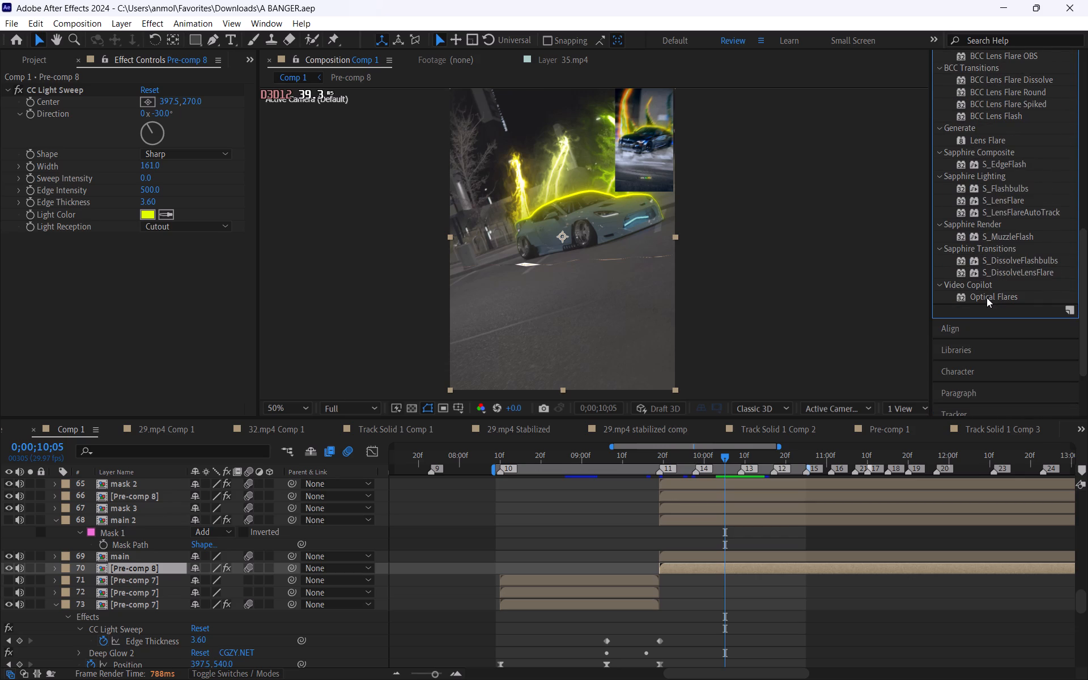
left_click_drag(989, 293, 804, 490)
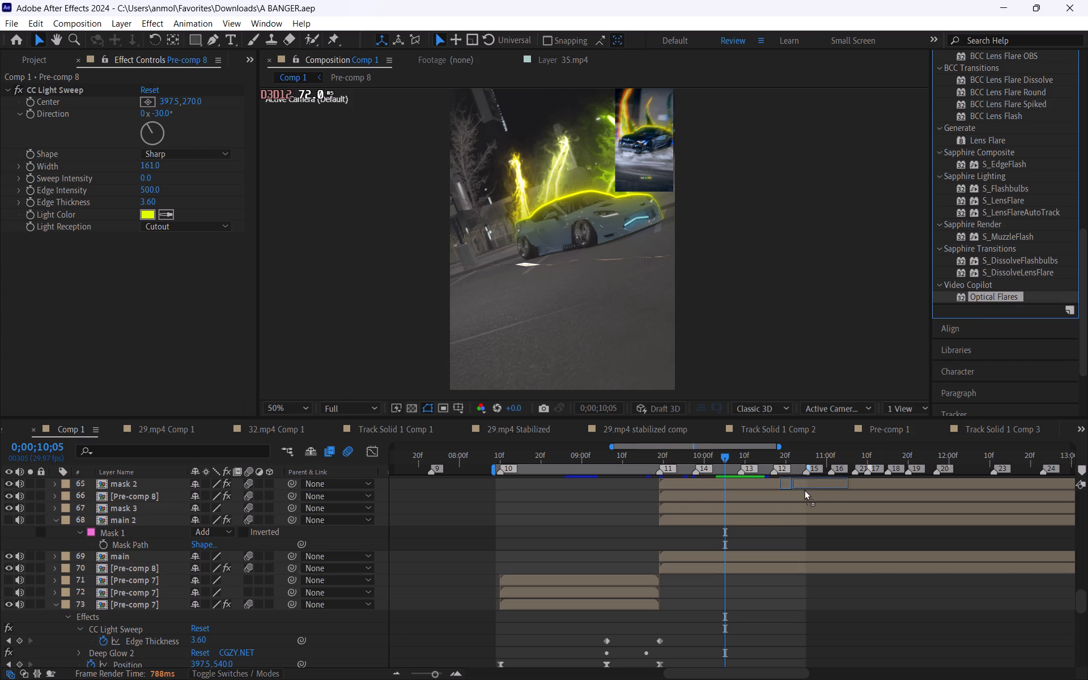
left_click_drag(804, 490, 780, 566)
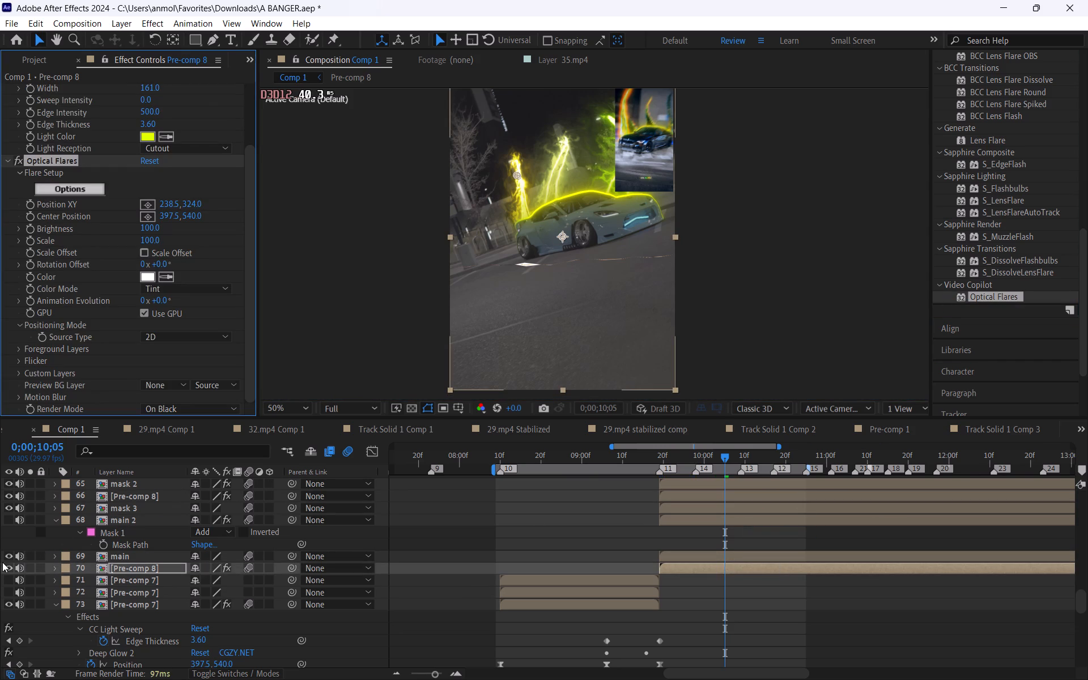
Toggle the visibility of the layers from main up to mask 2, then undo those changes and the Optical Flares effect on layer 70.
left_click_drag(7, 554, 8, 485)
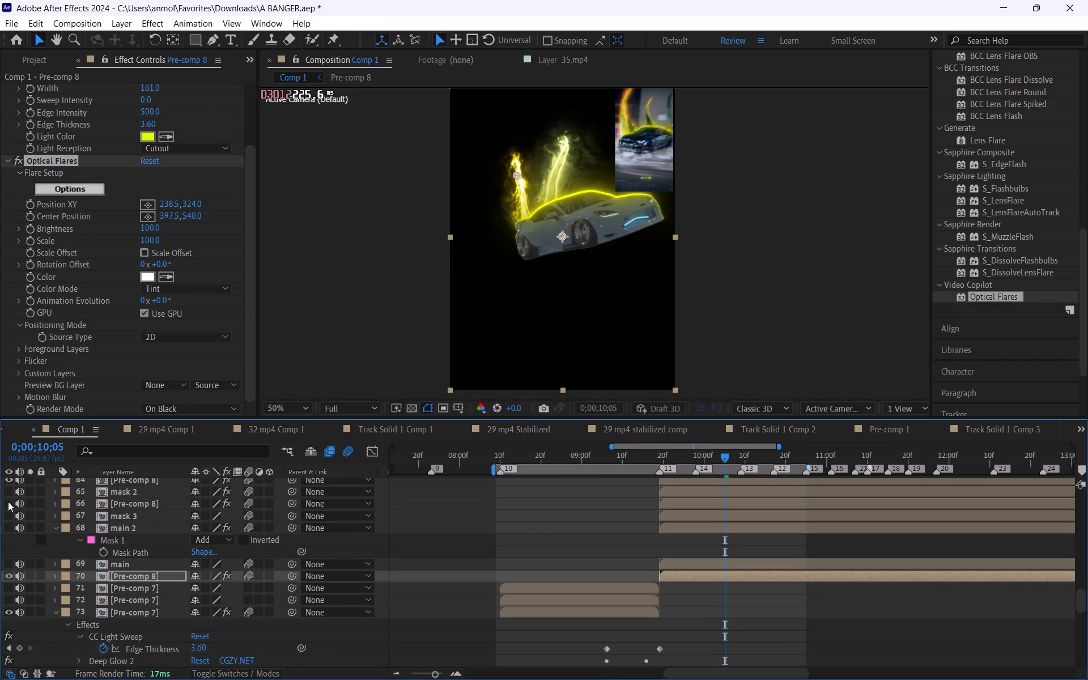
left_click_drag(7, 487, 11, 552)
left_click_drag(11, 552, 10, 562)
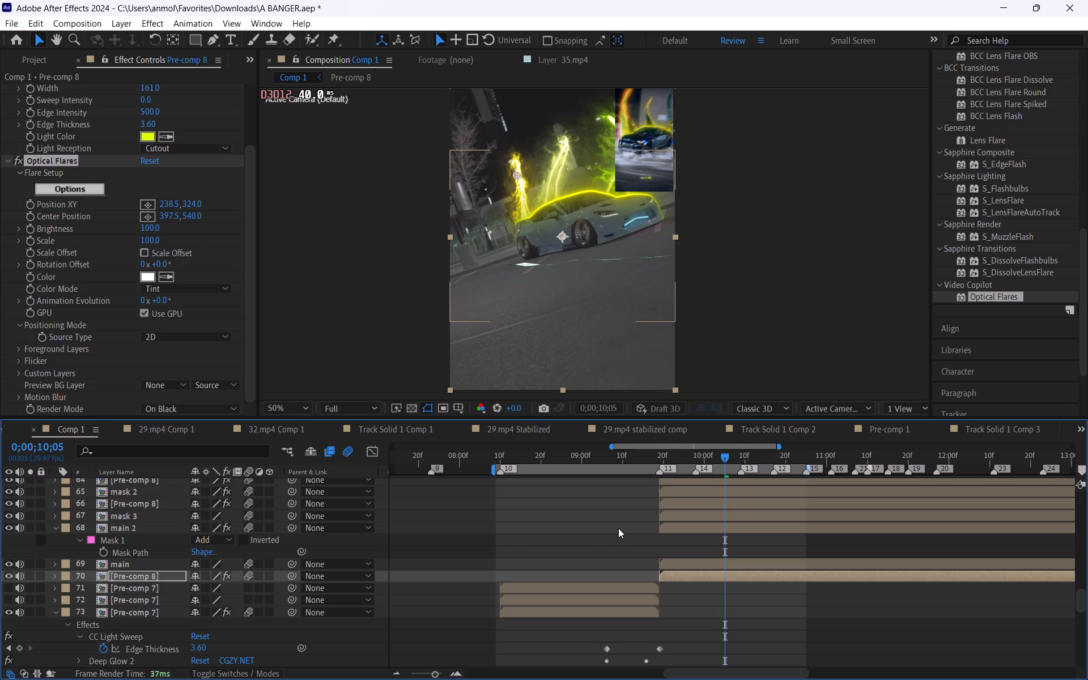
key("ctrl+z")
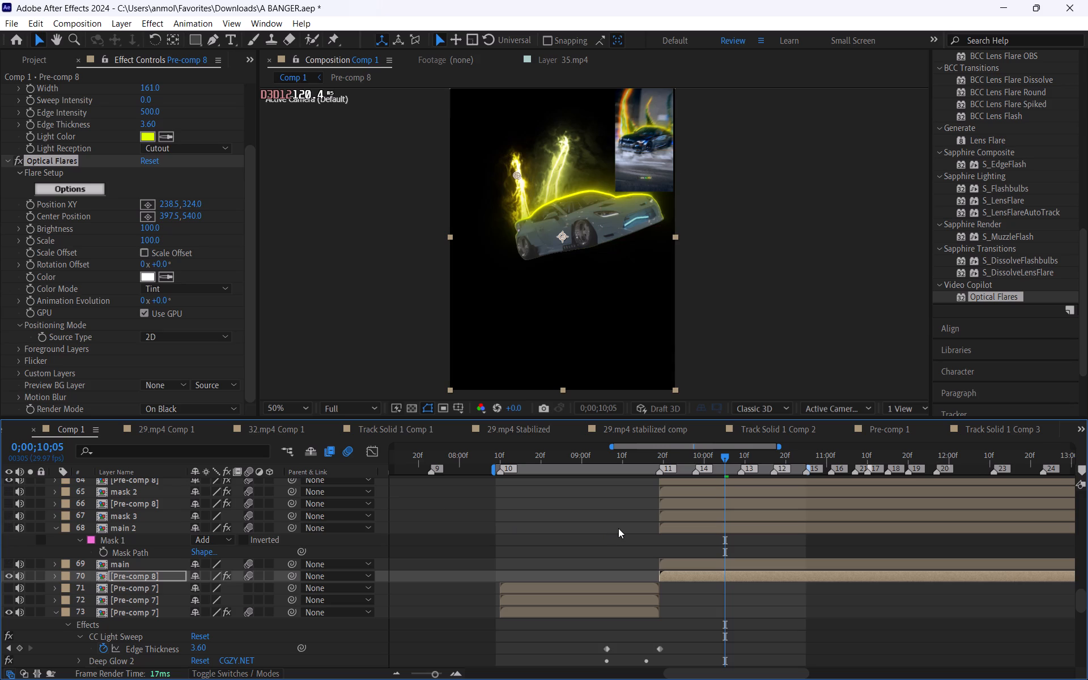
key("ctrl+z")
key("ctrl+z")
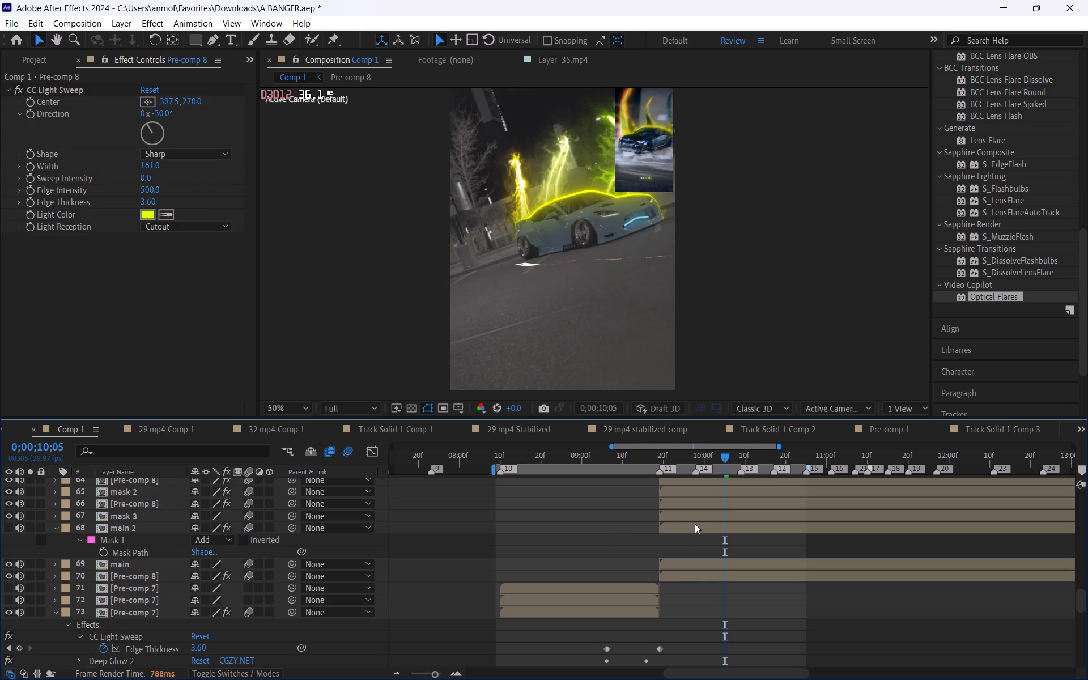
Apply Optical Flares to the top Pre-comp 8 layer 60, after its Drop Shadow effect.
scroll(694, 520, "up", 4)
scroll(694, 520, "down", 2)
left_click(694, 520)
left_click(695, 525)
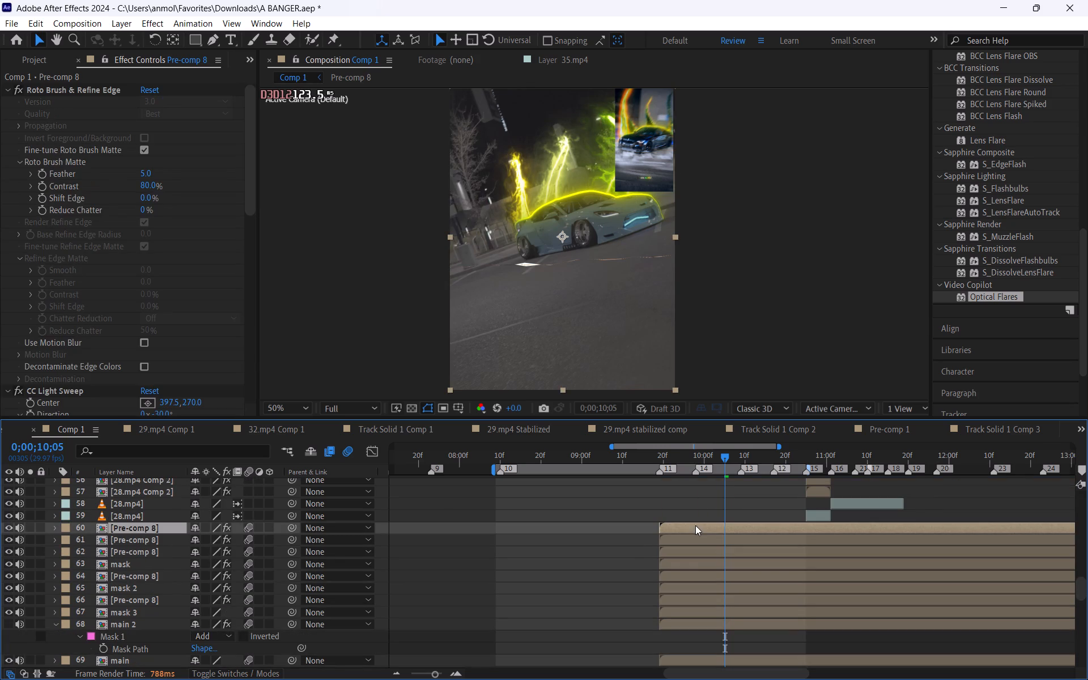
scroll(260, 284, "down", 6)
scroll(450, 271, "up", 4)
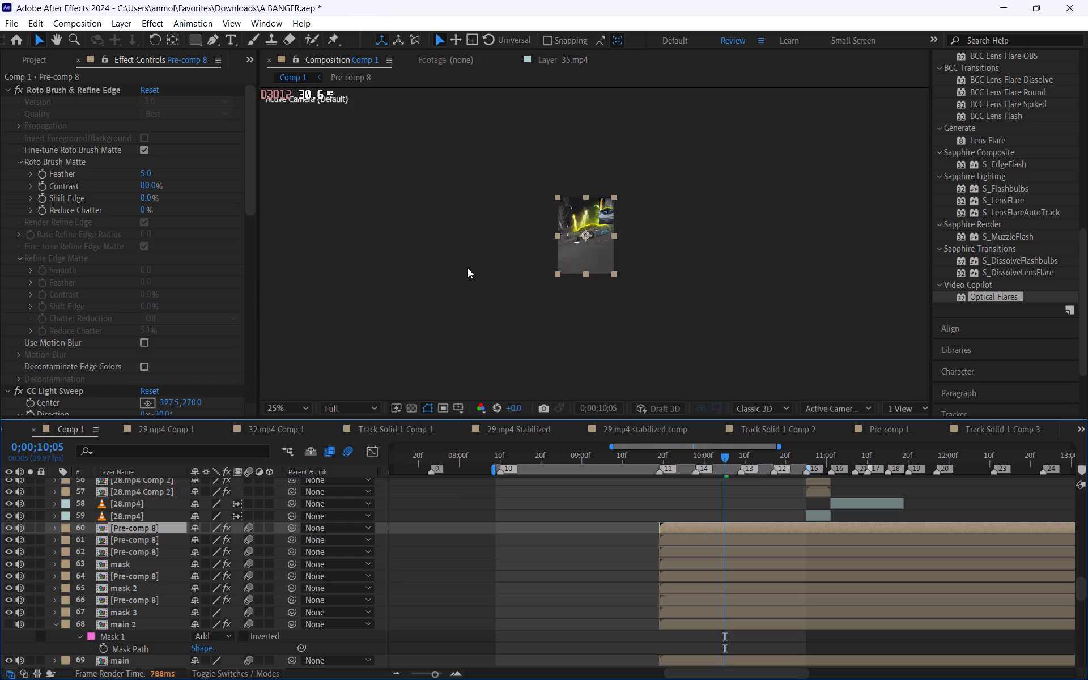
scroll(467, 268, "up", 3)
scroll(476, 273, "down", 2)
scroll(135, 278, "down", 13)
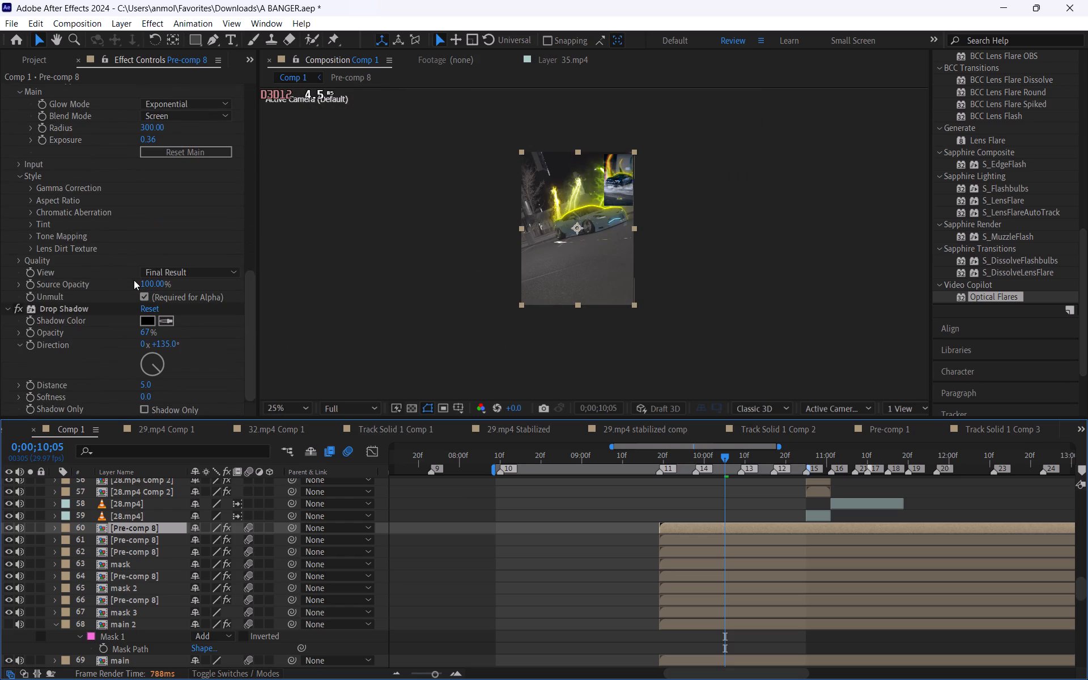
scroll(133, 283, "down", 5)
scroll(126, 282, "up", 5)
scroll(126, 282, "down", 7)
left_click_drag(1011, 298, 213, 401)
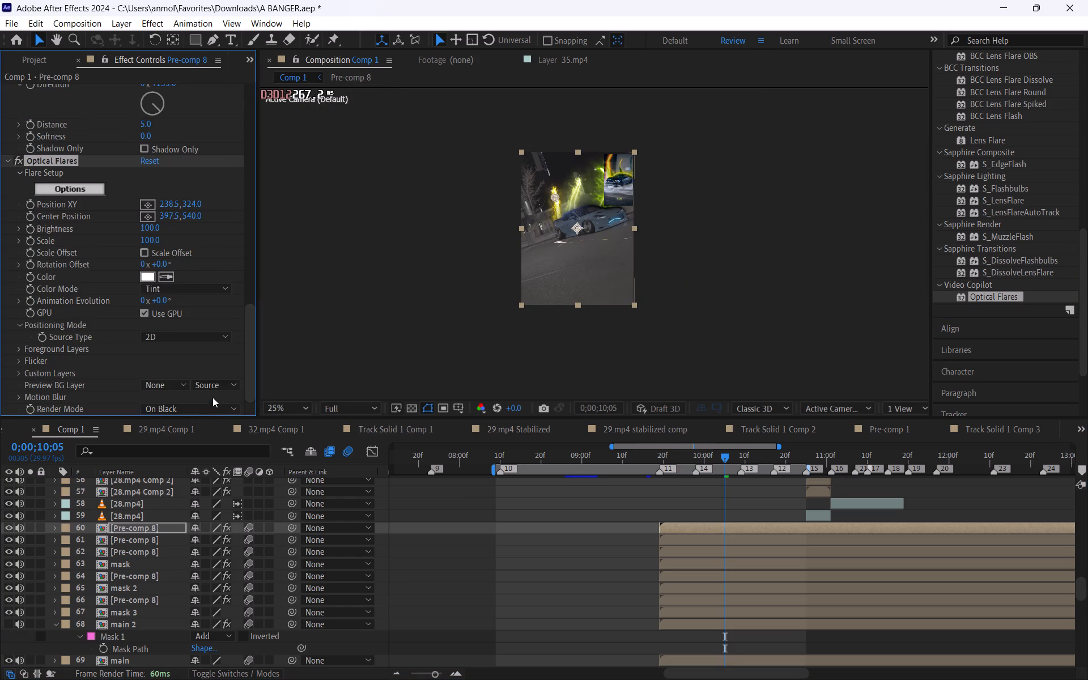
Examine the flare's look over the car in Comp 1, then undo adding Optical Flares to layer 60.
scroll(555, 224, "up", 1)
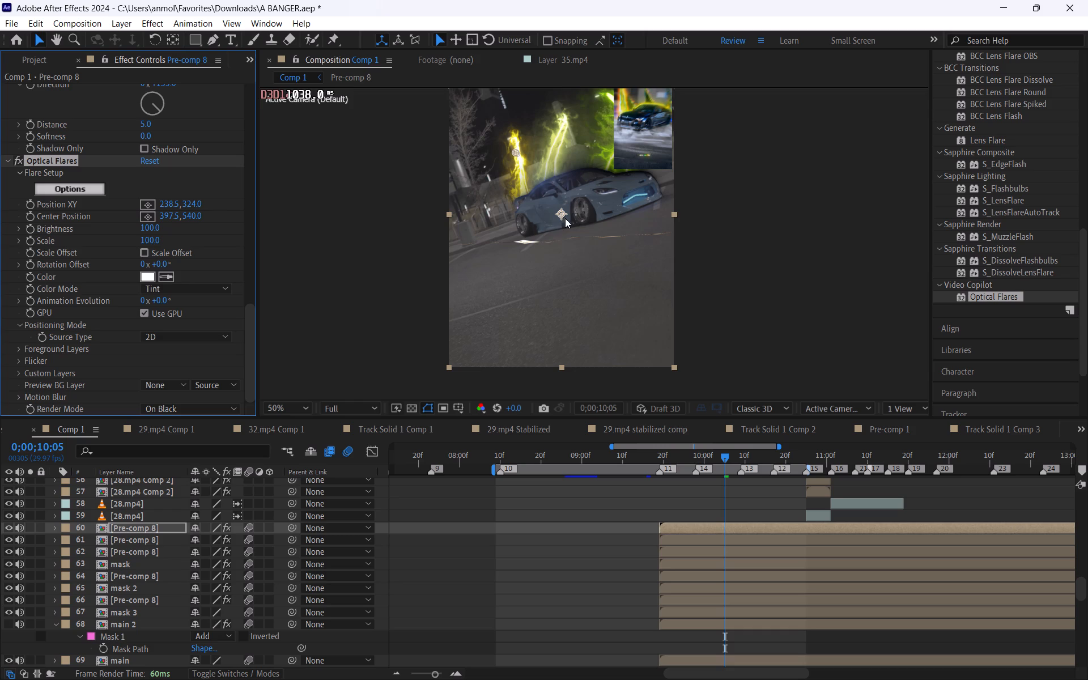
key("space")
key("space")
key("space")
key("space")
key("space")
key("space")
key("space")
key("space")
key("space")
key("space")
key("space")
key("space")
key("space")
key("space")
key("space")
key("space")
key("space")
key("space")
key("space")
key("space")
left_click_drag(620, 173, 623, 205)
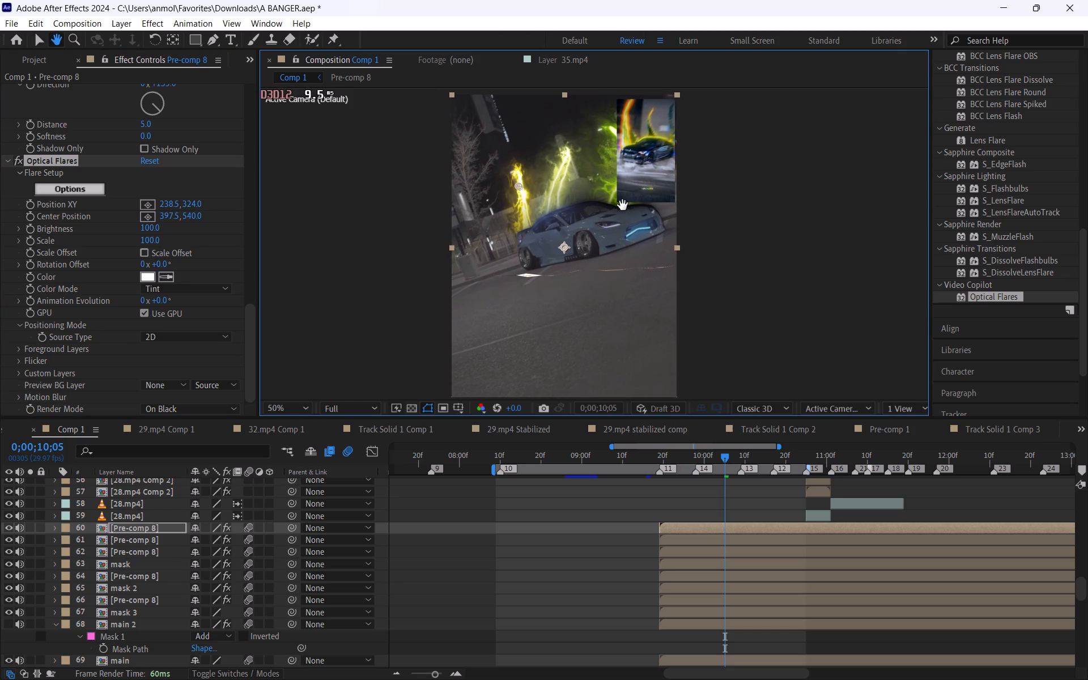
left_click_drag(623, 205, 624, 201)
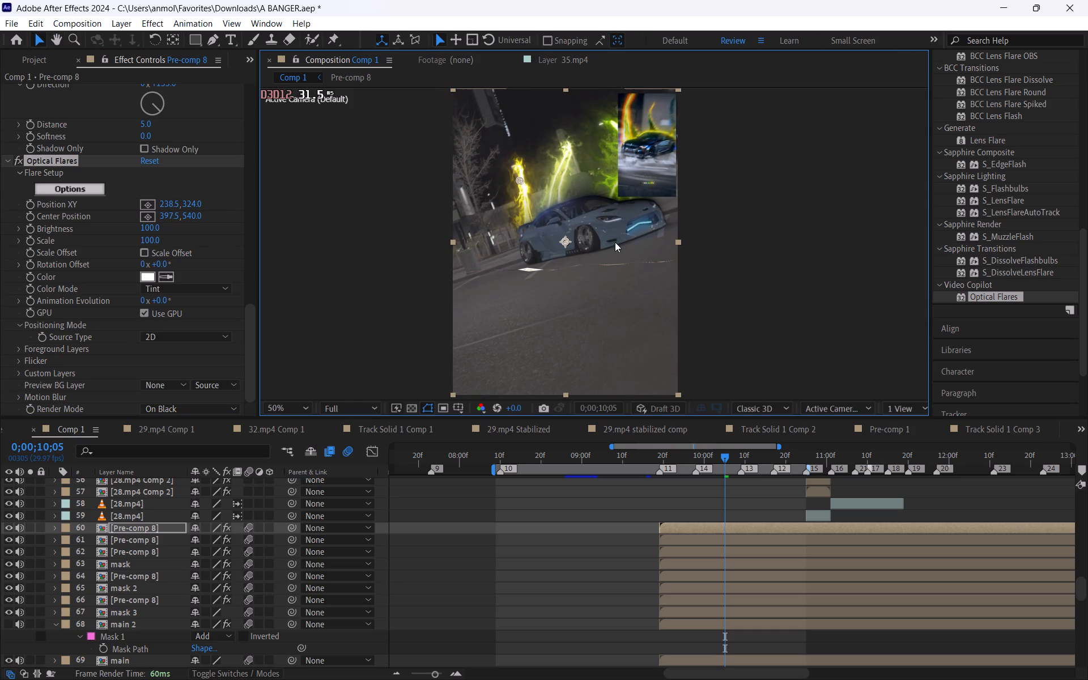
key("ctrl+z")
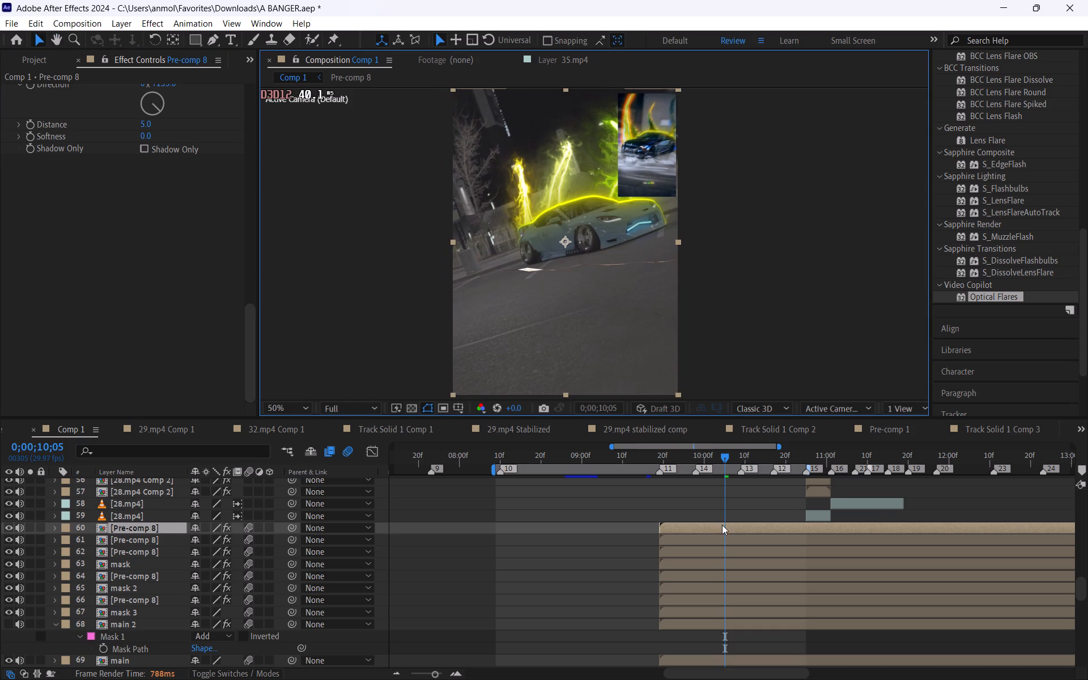
Pre-compose the Pre-comp 8 layer 60, moving all attributes into the new composition.
right_click(722, 525)
left_click(768, 439)
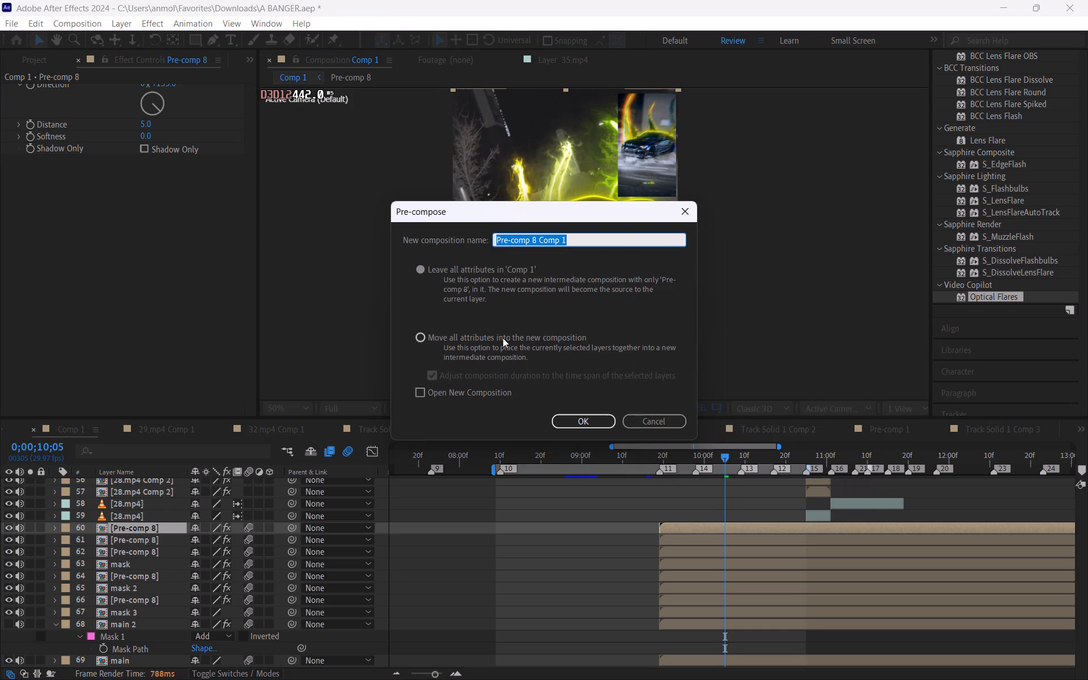
left_click(503, 338)
left_click(558, 422)
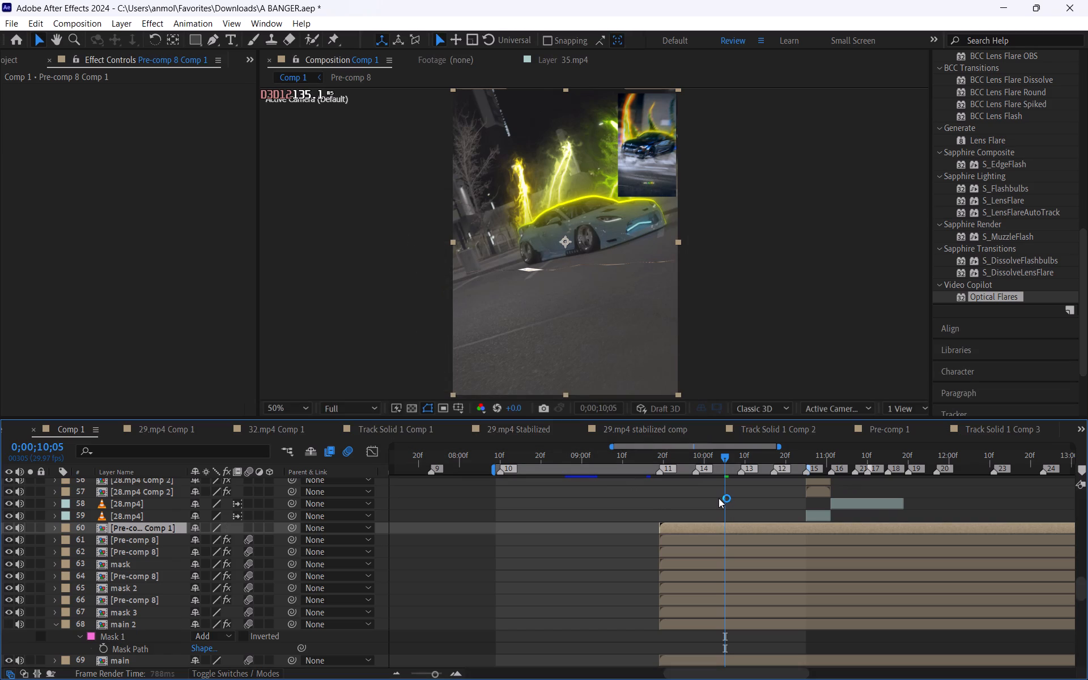
left_click(721, 498)
Scrub Comp 1 back to 0;00;09;19, the start of the pre-composed layer, to review the composite there.
left_click_drag(725, 456, 707, 459)
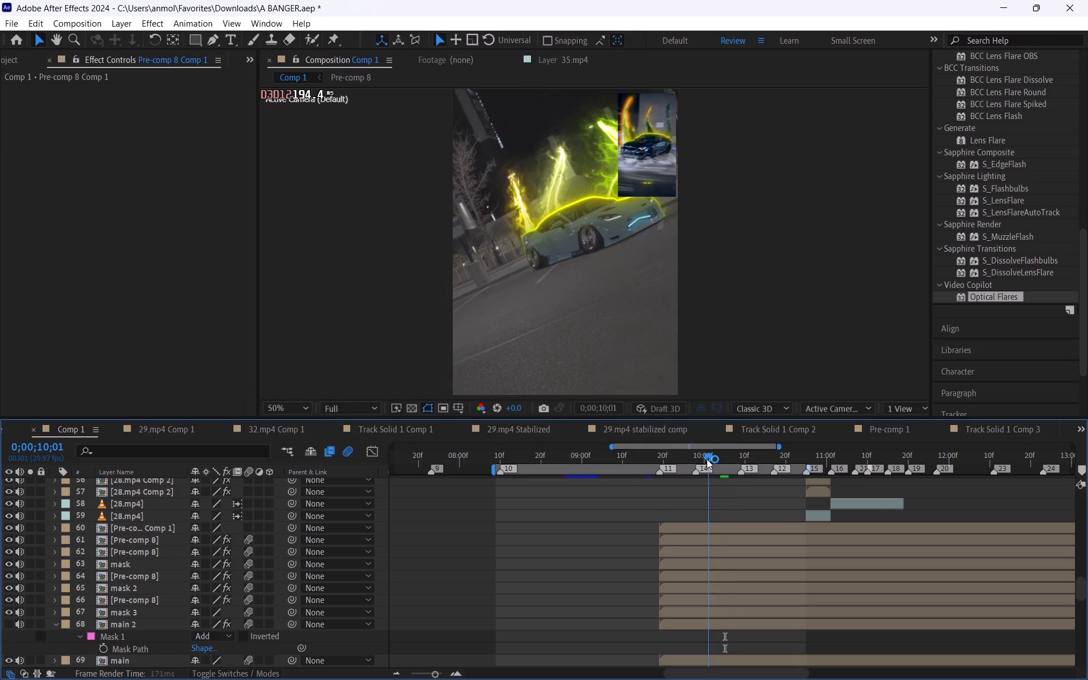
left_click_drag(707, 459, 682, 455)
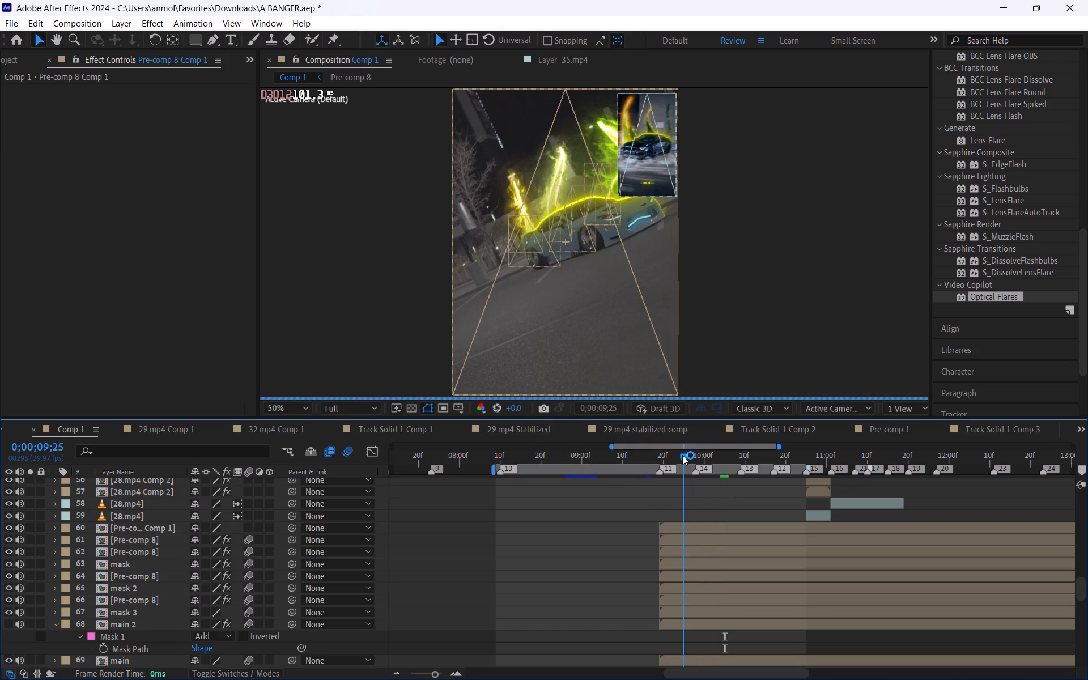
left_click_drag(682, 455, 658, 457)
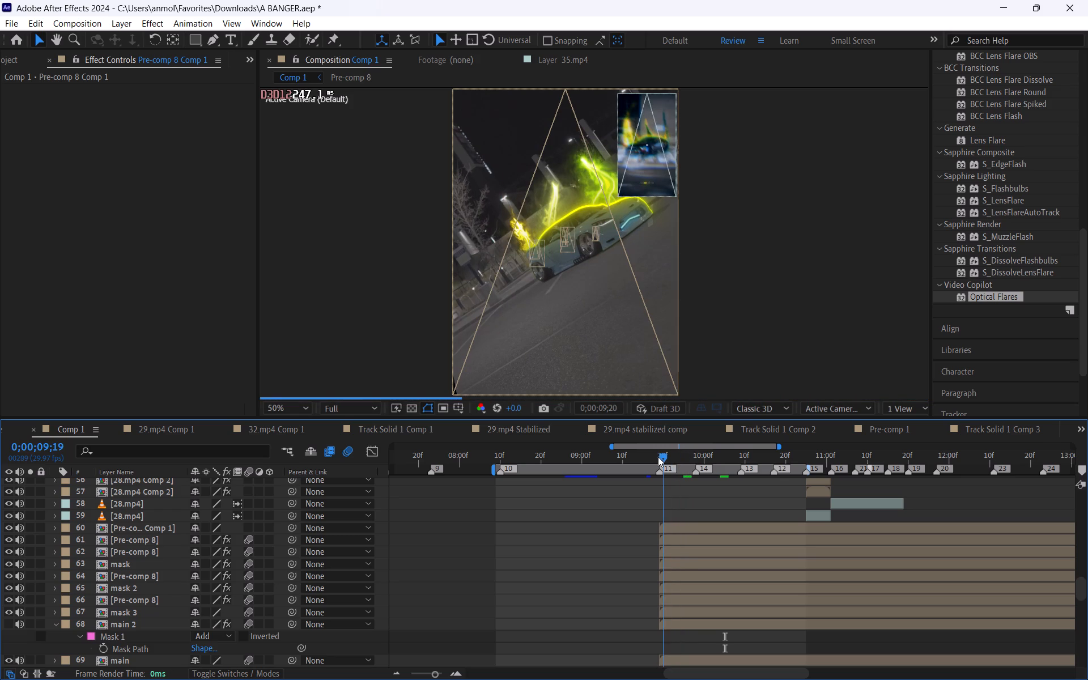
left_click_drag(658, 457, 658, 457)
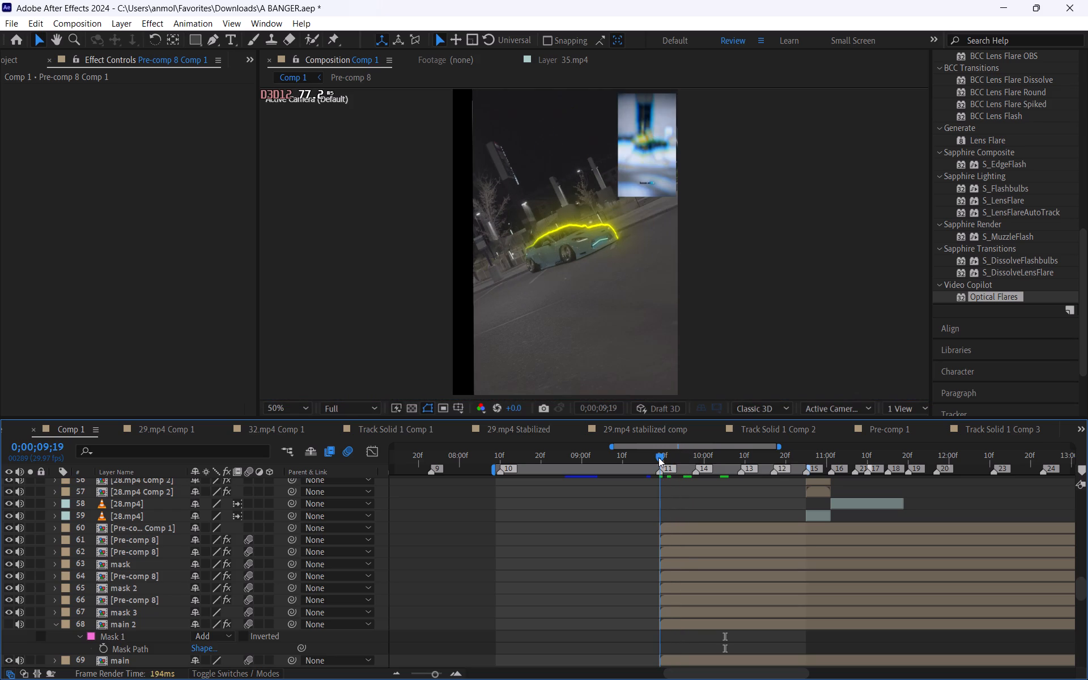
Check Comp 1 between 0;00;09;25 and 0;00;10;00, then undo the pre-composing of the top Pre-comp 8 layer 60.
left_click_drag(658, 457, 682, 462)
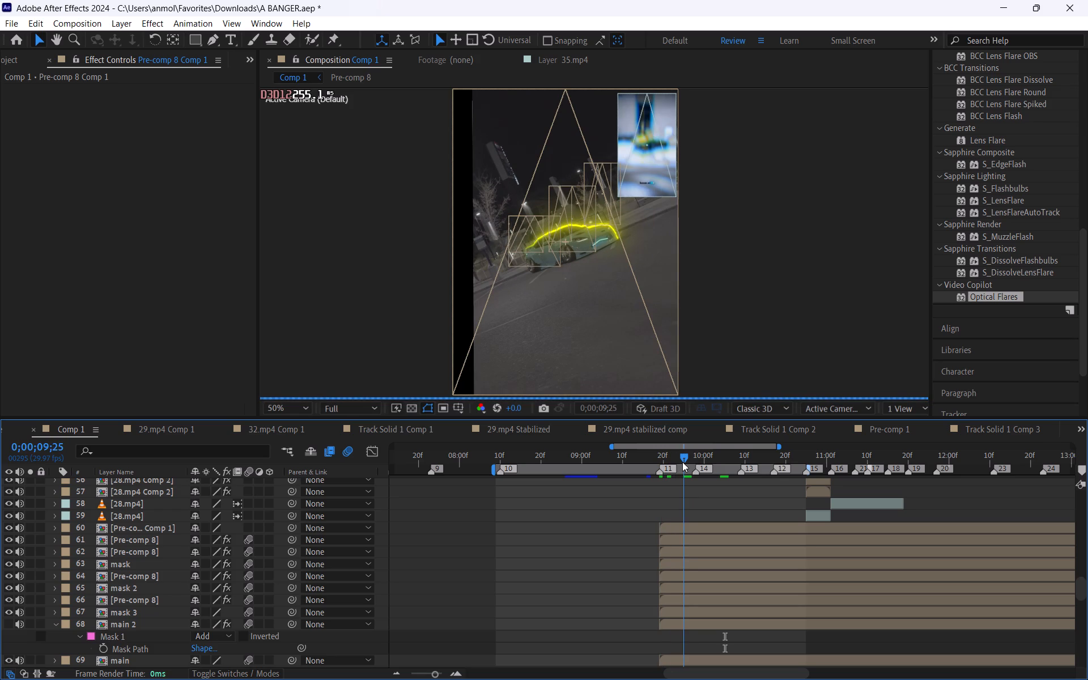
left_click_drag(682, 462, 701, 462)
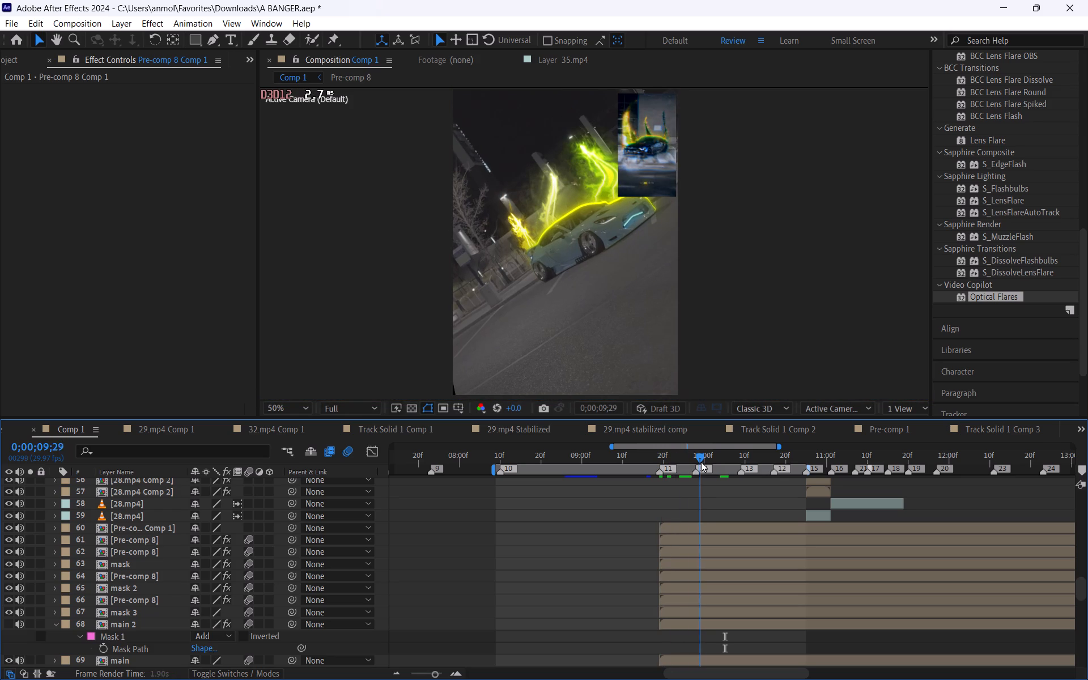
left_click_drag(701, 462, 703, 462)
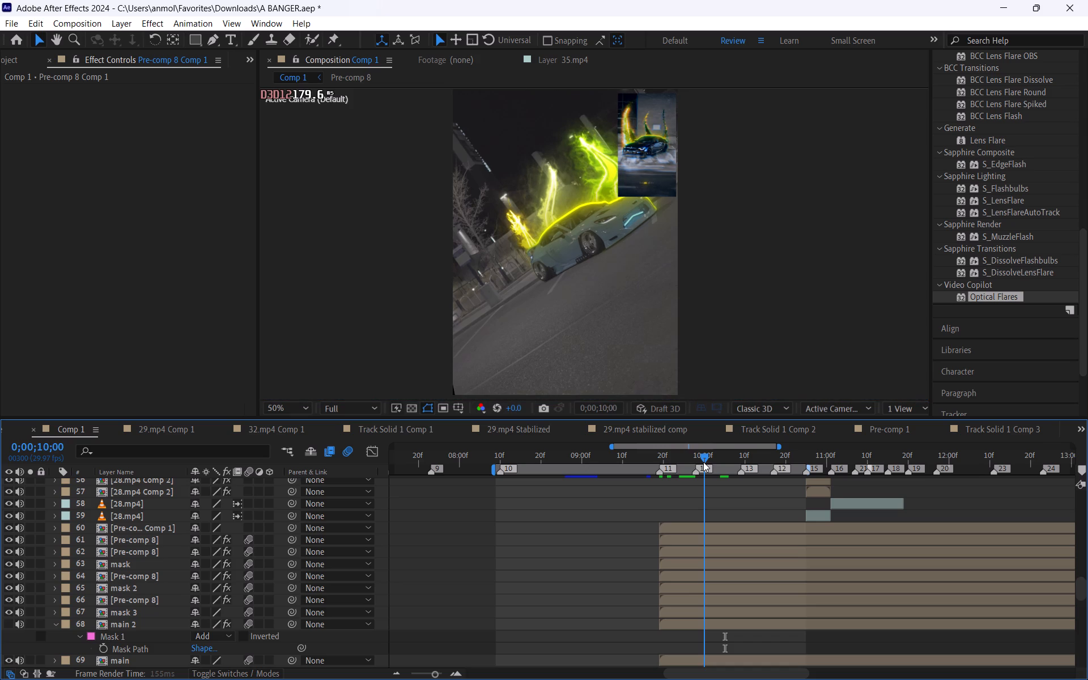
left_click_drag(703, 462, 684, 469)
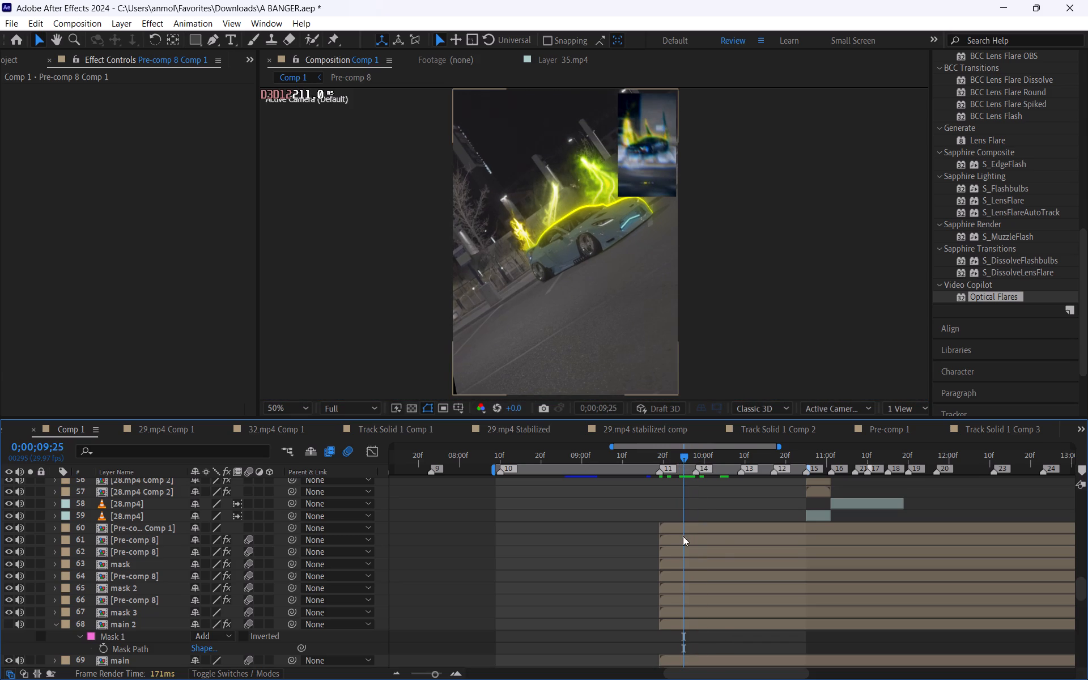
key("ctrl+z")
left_click(685, 501)
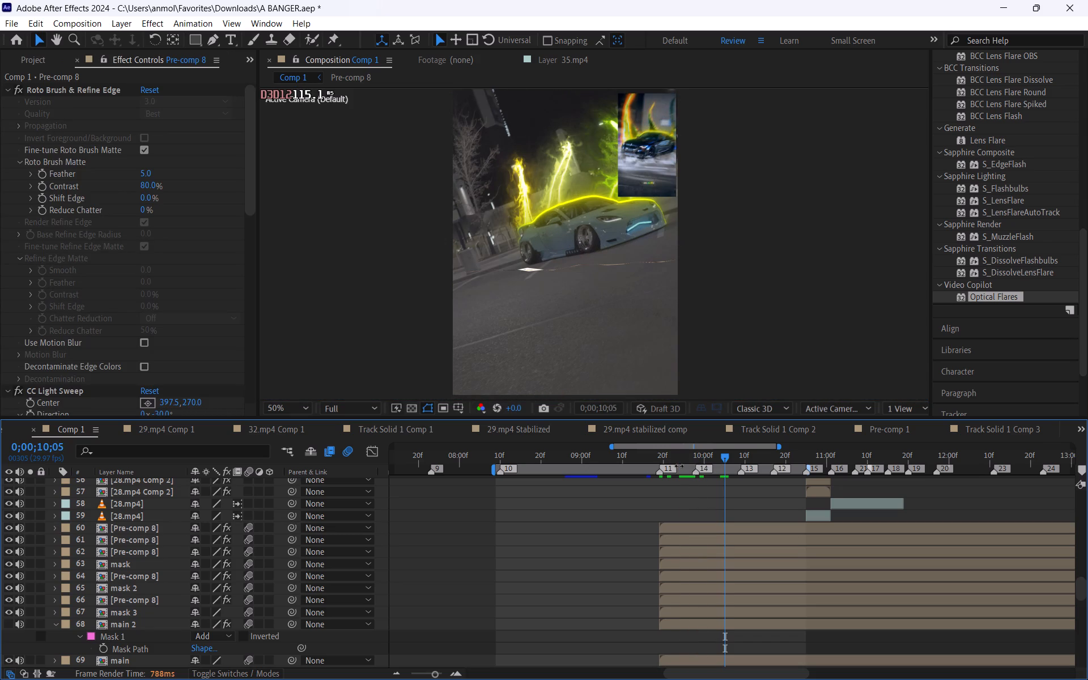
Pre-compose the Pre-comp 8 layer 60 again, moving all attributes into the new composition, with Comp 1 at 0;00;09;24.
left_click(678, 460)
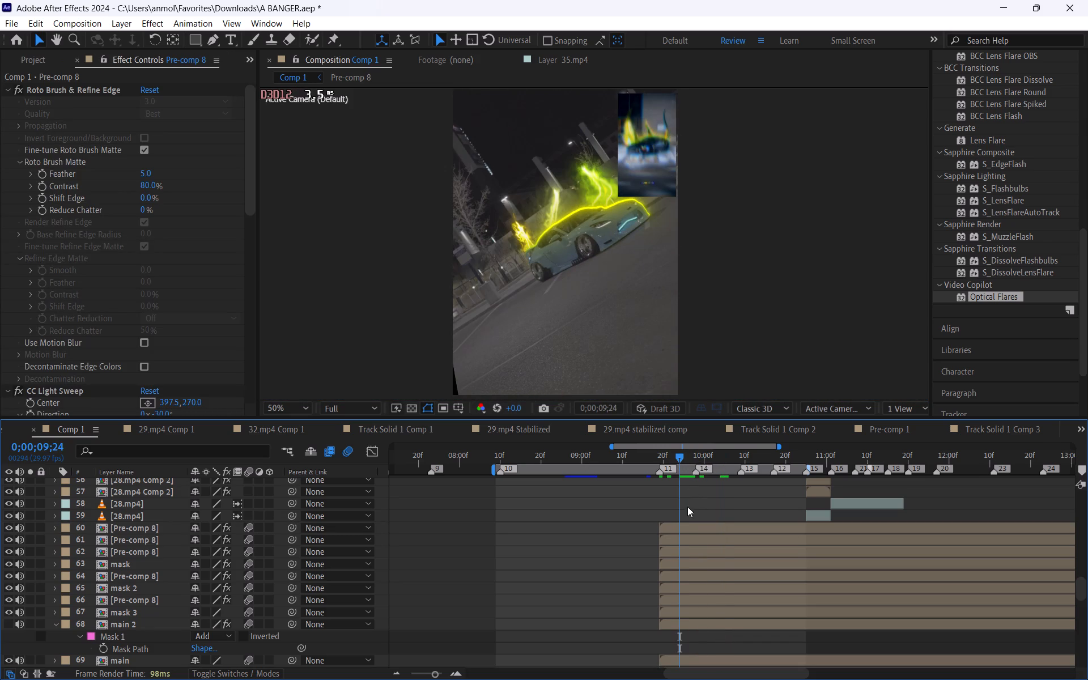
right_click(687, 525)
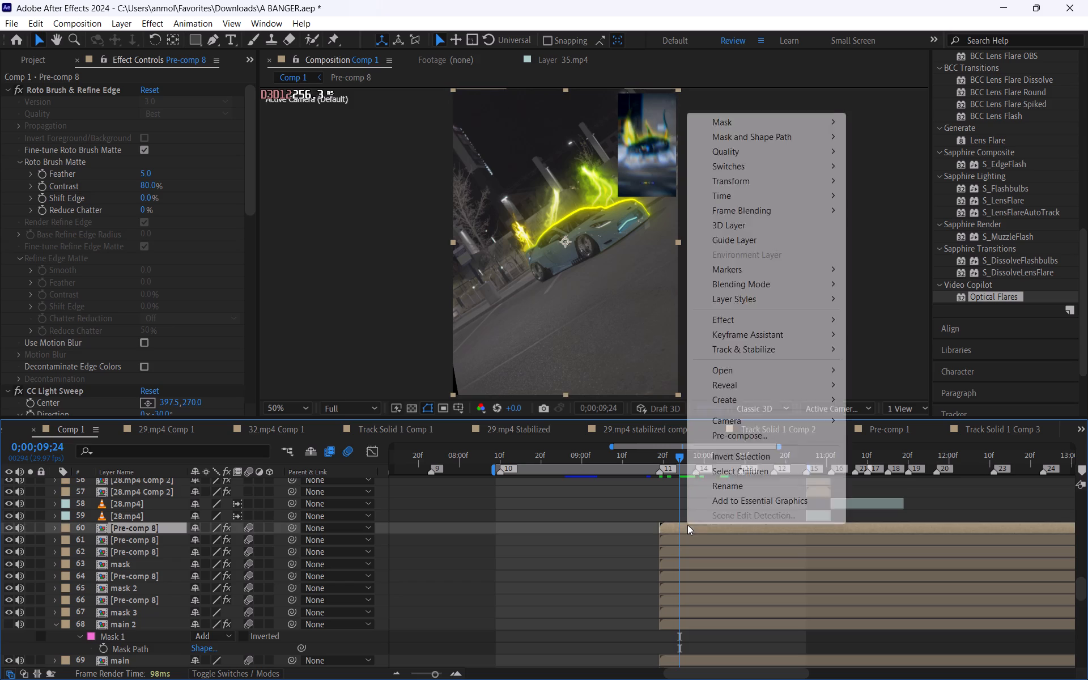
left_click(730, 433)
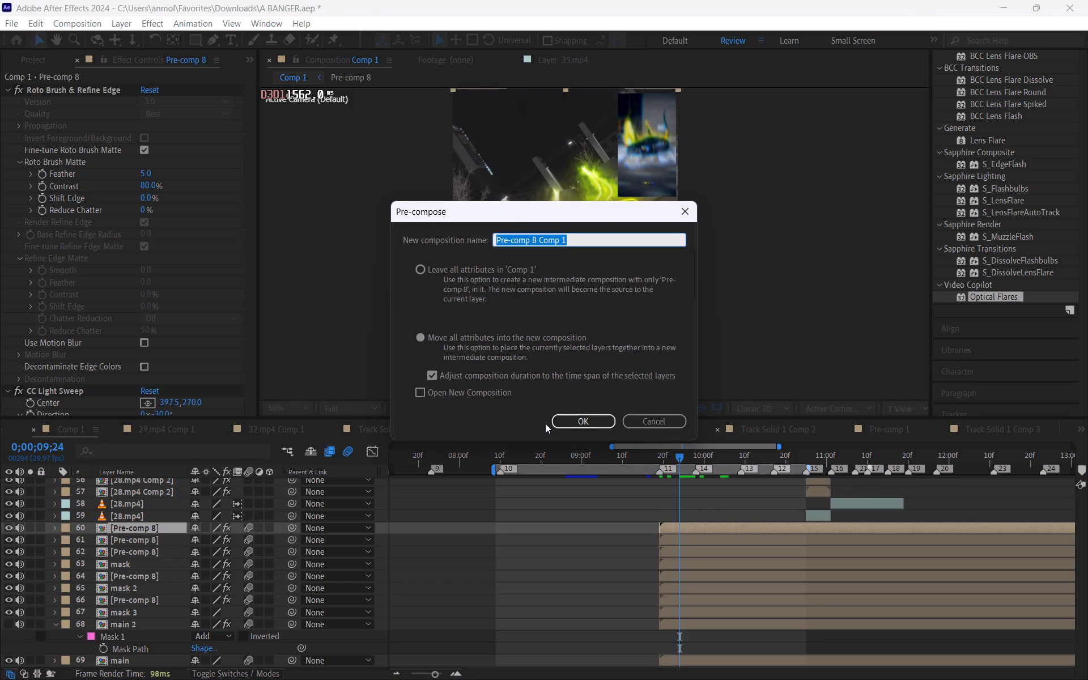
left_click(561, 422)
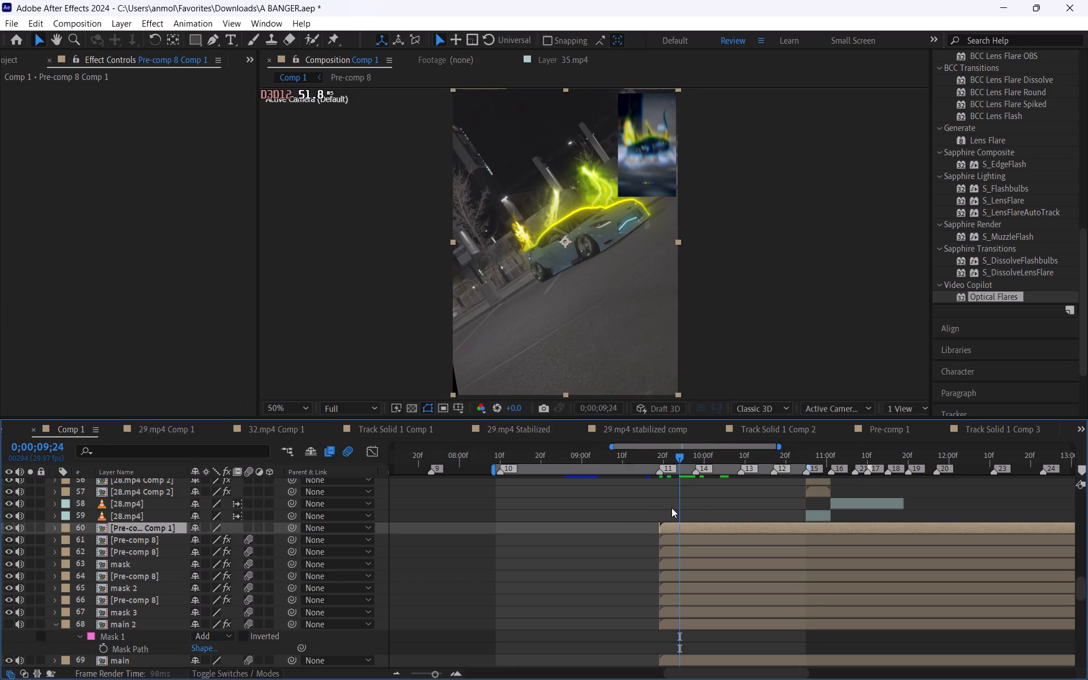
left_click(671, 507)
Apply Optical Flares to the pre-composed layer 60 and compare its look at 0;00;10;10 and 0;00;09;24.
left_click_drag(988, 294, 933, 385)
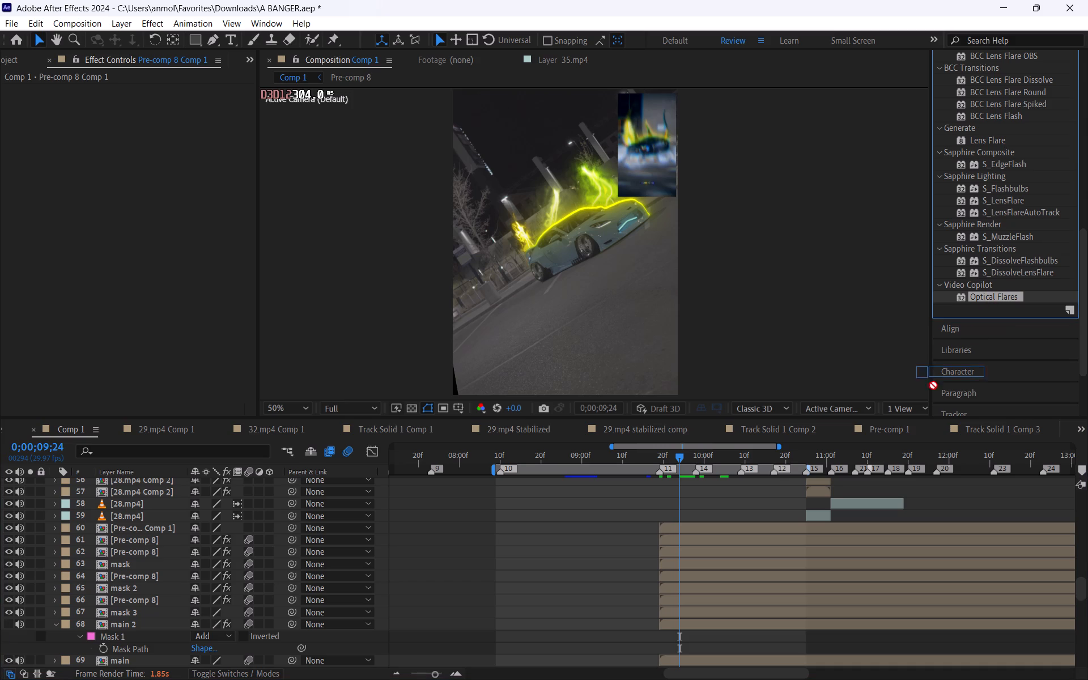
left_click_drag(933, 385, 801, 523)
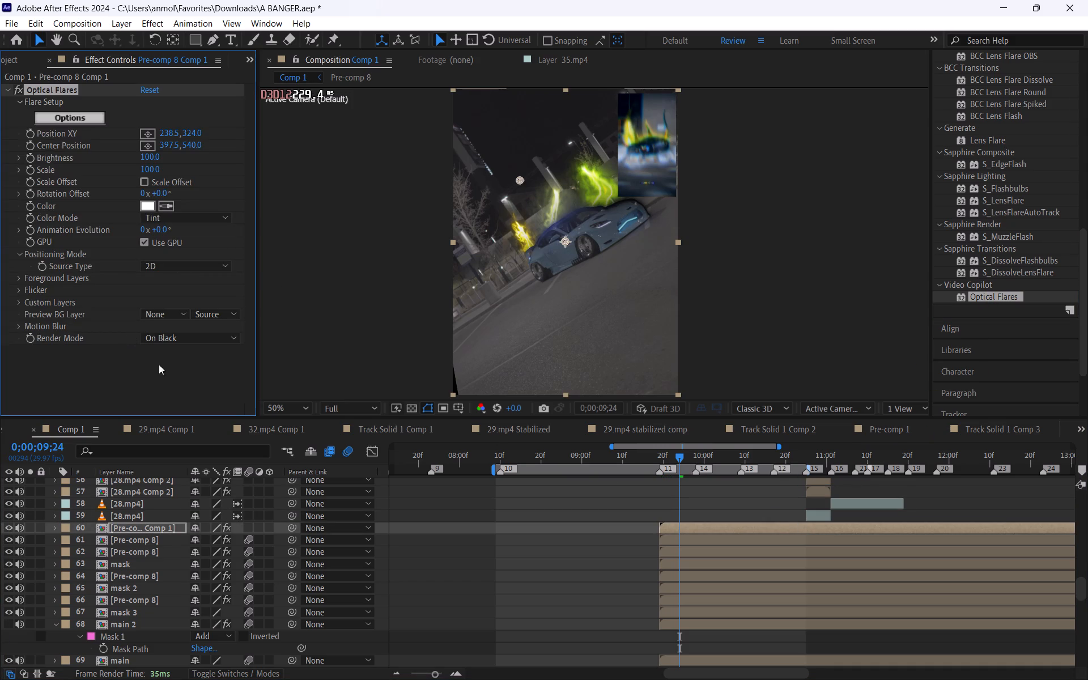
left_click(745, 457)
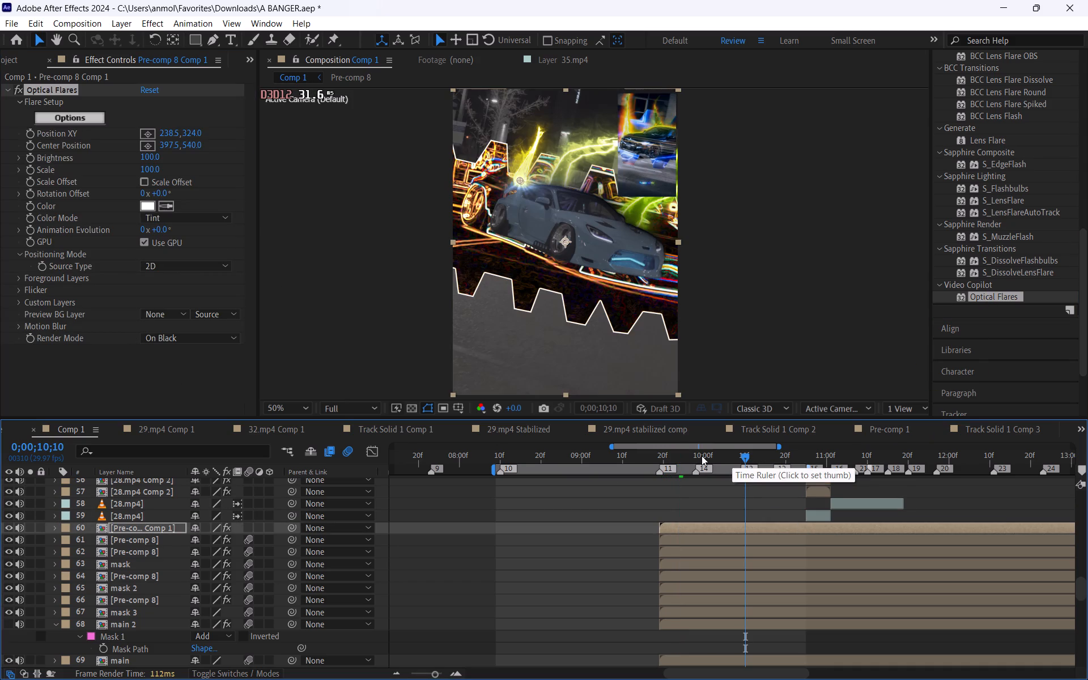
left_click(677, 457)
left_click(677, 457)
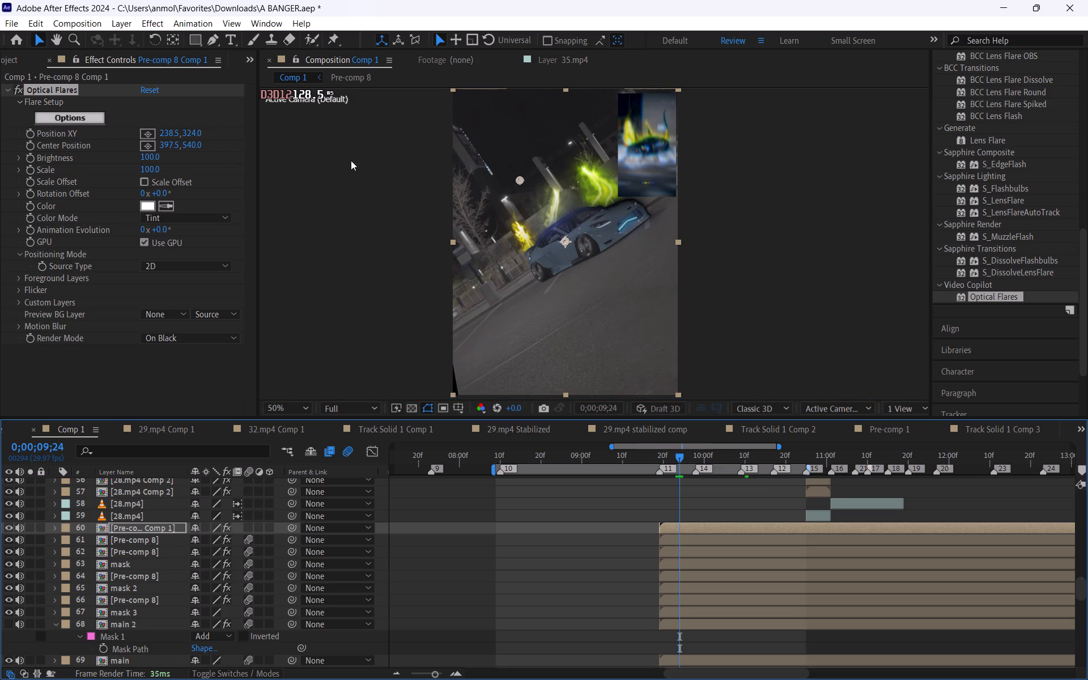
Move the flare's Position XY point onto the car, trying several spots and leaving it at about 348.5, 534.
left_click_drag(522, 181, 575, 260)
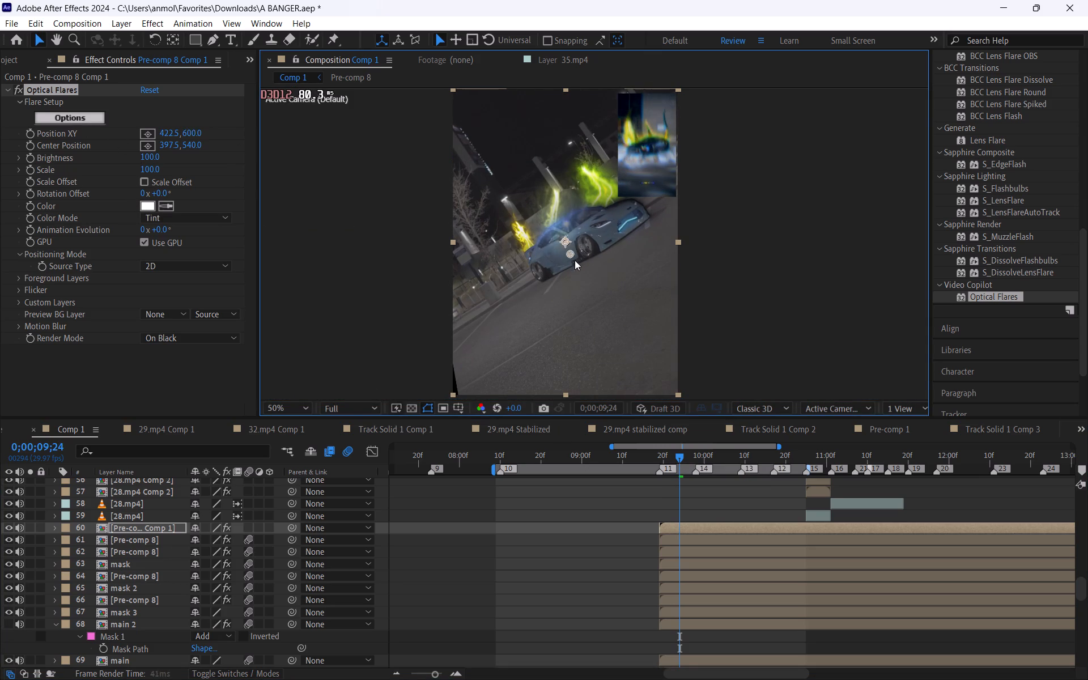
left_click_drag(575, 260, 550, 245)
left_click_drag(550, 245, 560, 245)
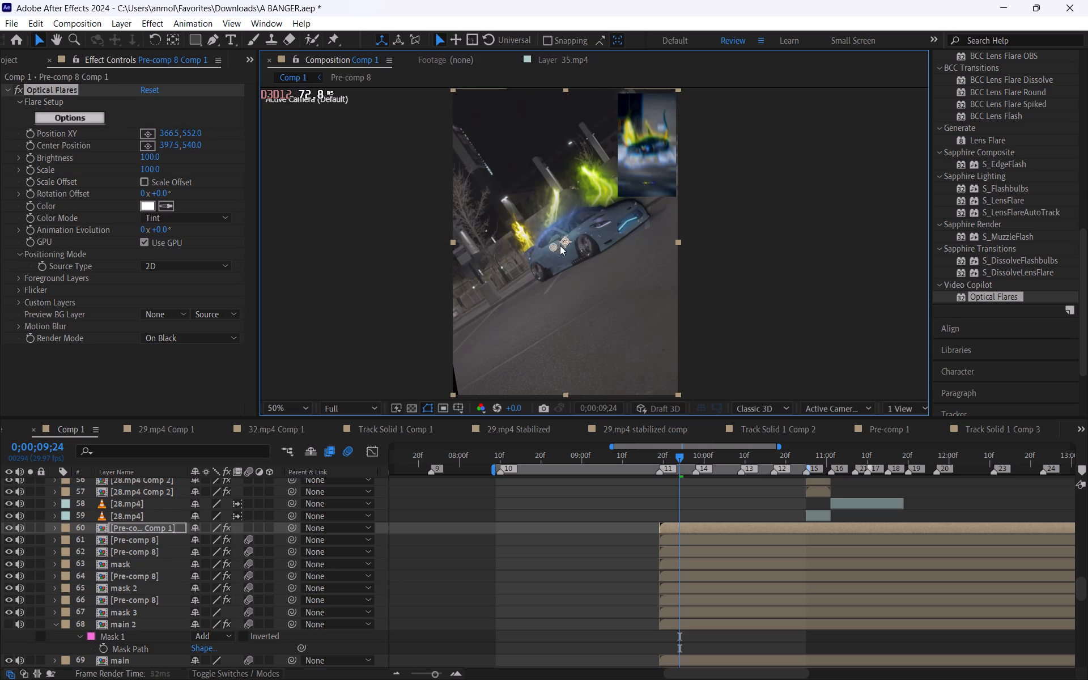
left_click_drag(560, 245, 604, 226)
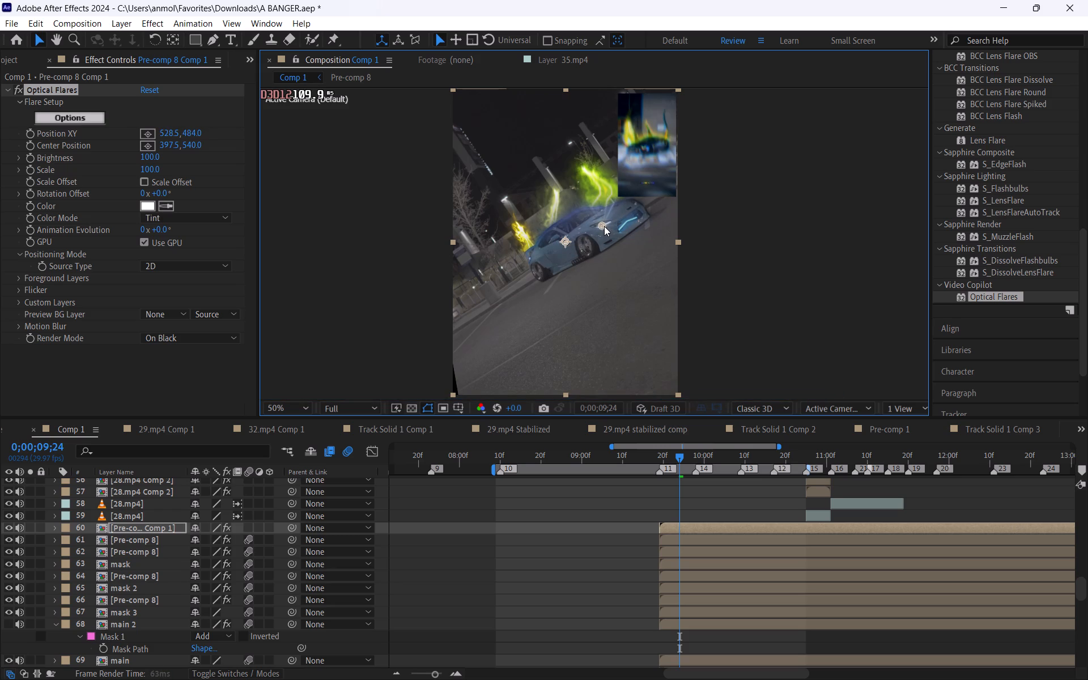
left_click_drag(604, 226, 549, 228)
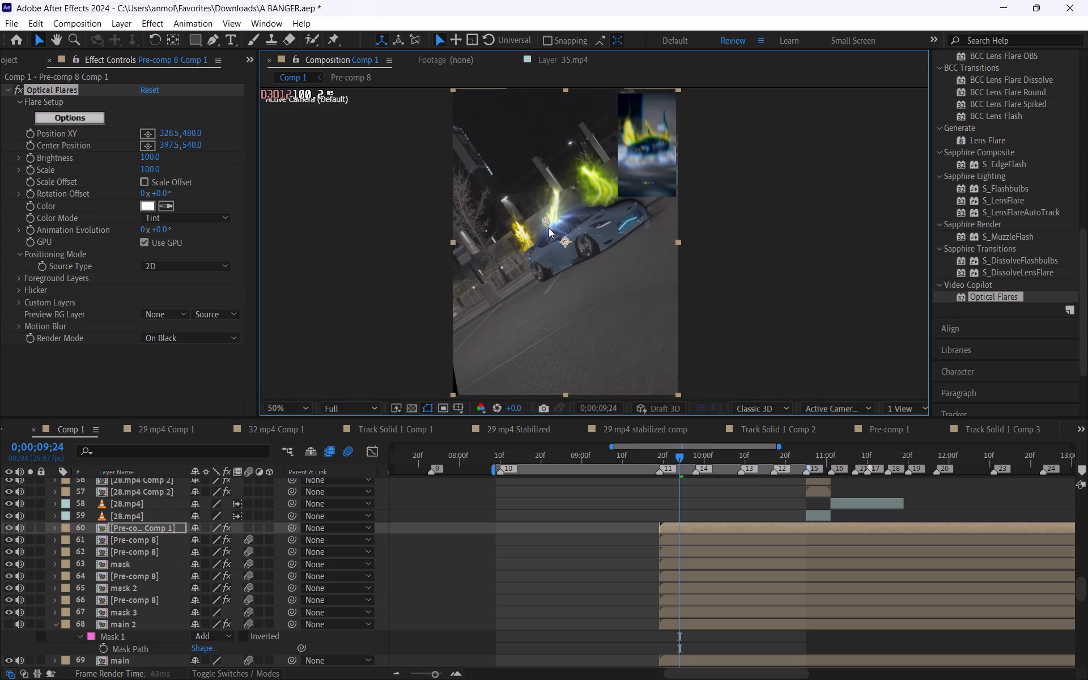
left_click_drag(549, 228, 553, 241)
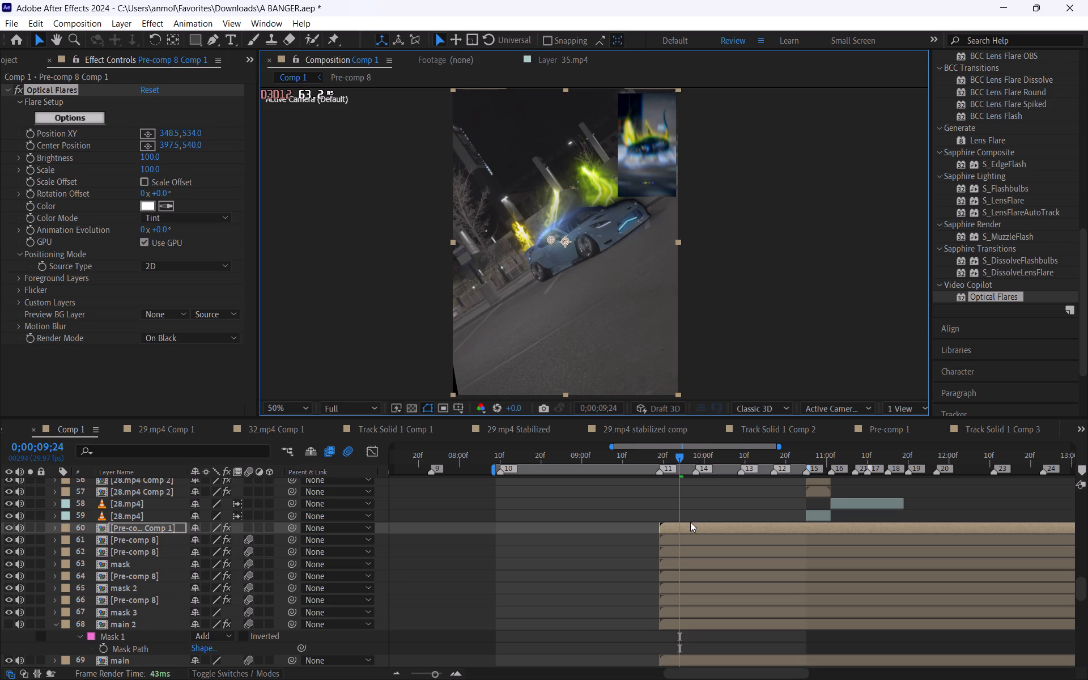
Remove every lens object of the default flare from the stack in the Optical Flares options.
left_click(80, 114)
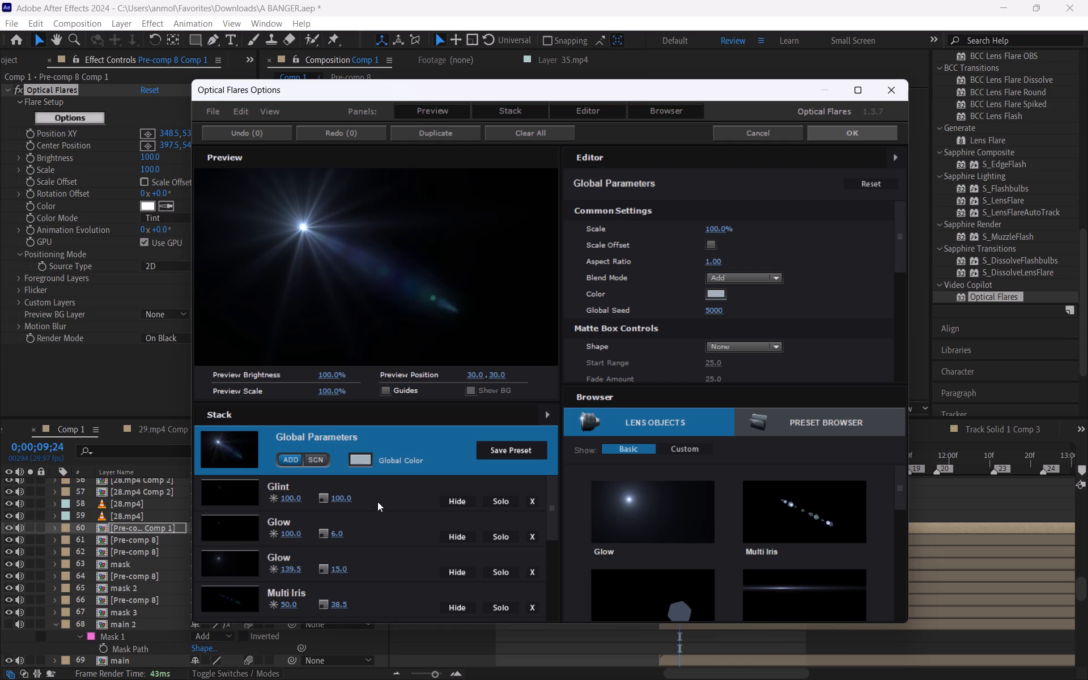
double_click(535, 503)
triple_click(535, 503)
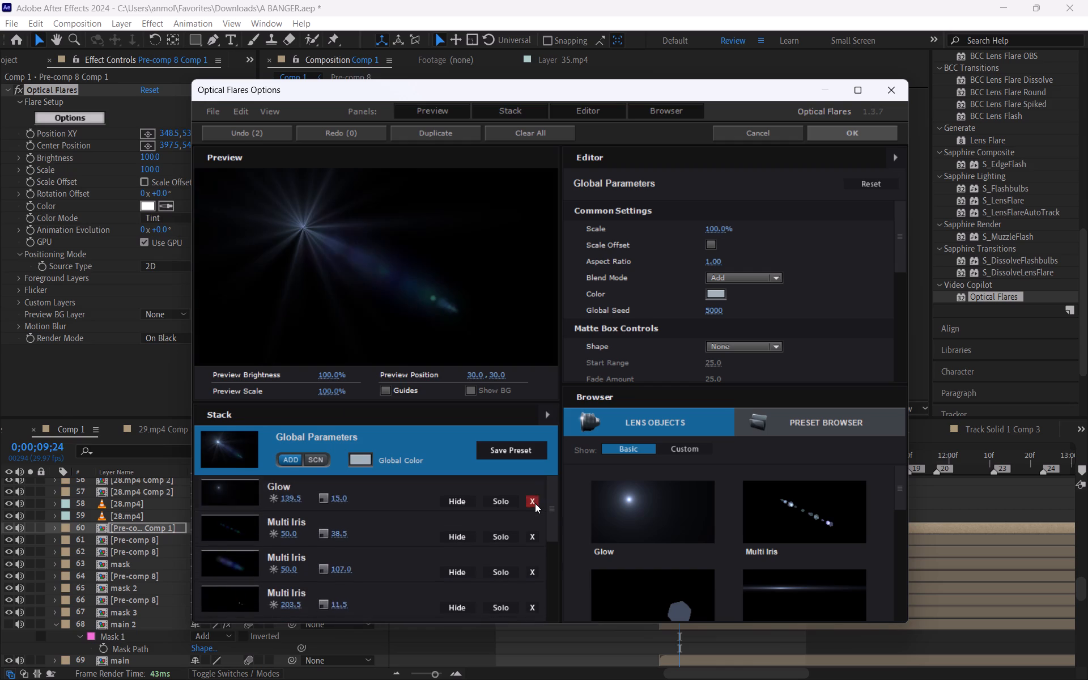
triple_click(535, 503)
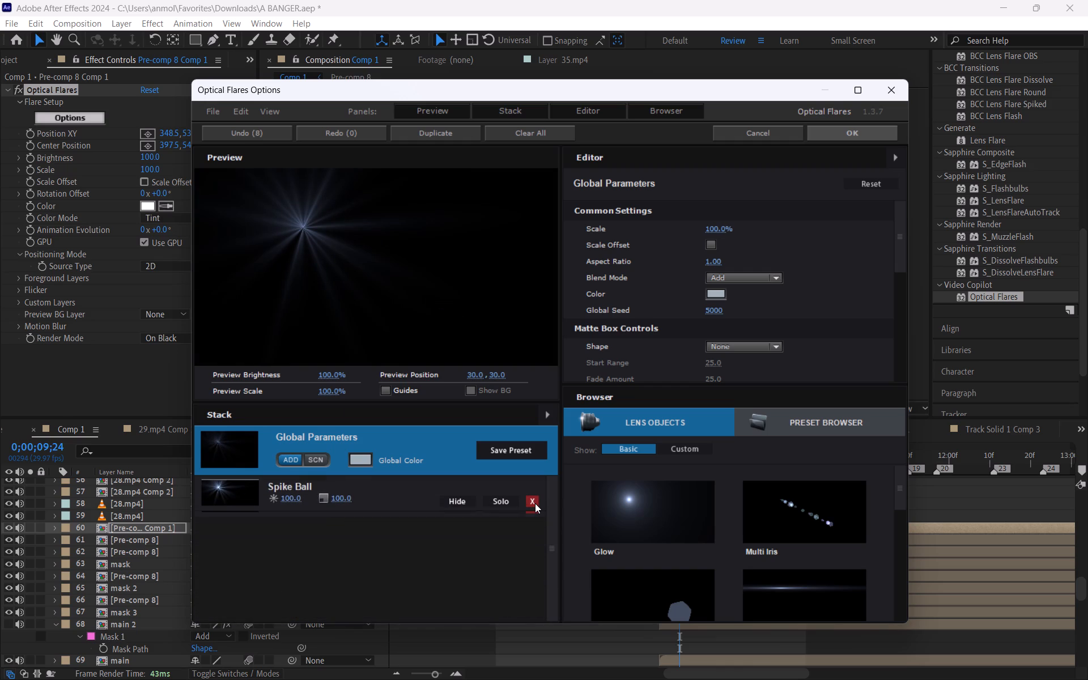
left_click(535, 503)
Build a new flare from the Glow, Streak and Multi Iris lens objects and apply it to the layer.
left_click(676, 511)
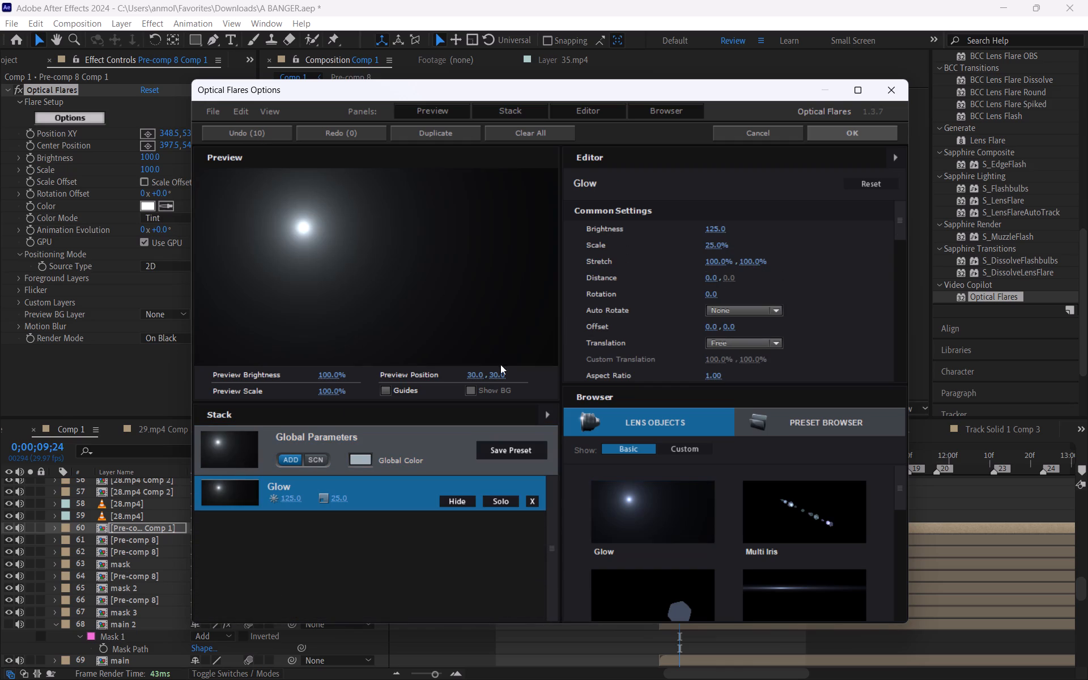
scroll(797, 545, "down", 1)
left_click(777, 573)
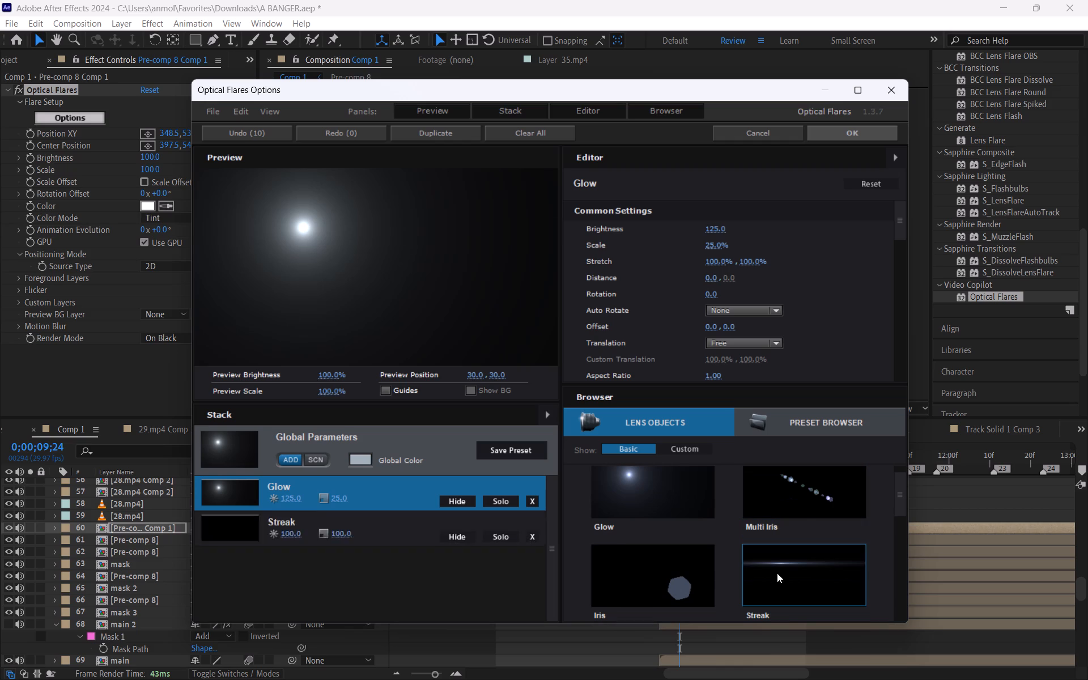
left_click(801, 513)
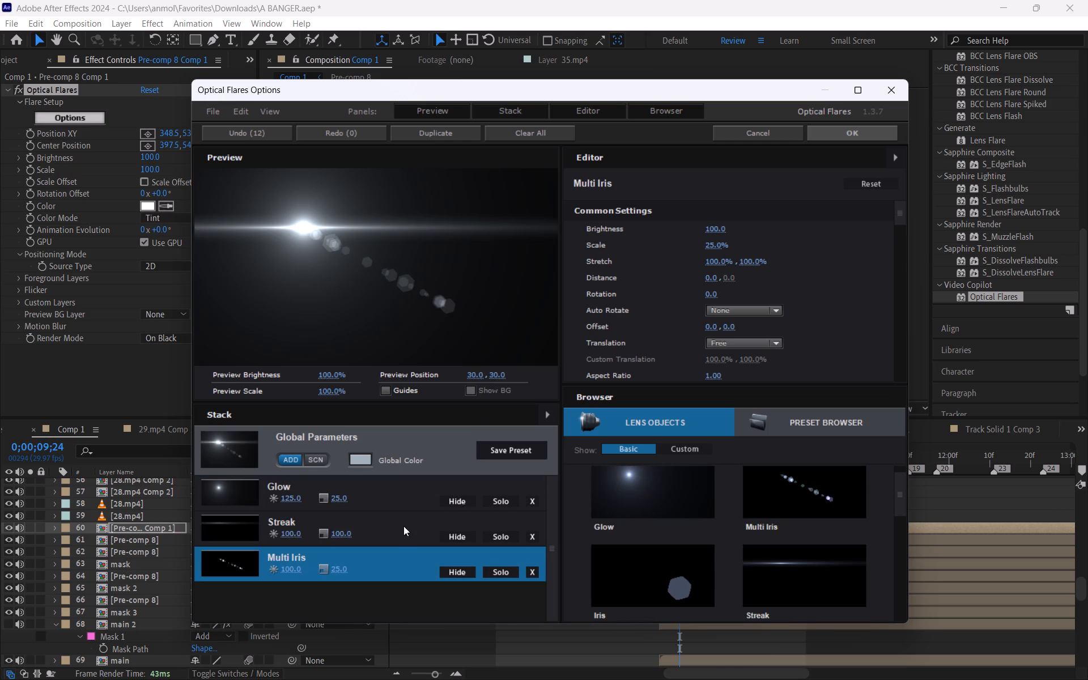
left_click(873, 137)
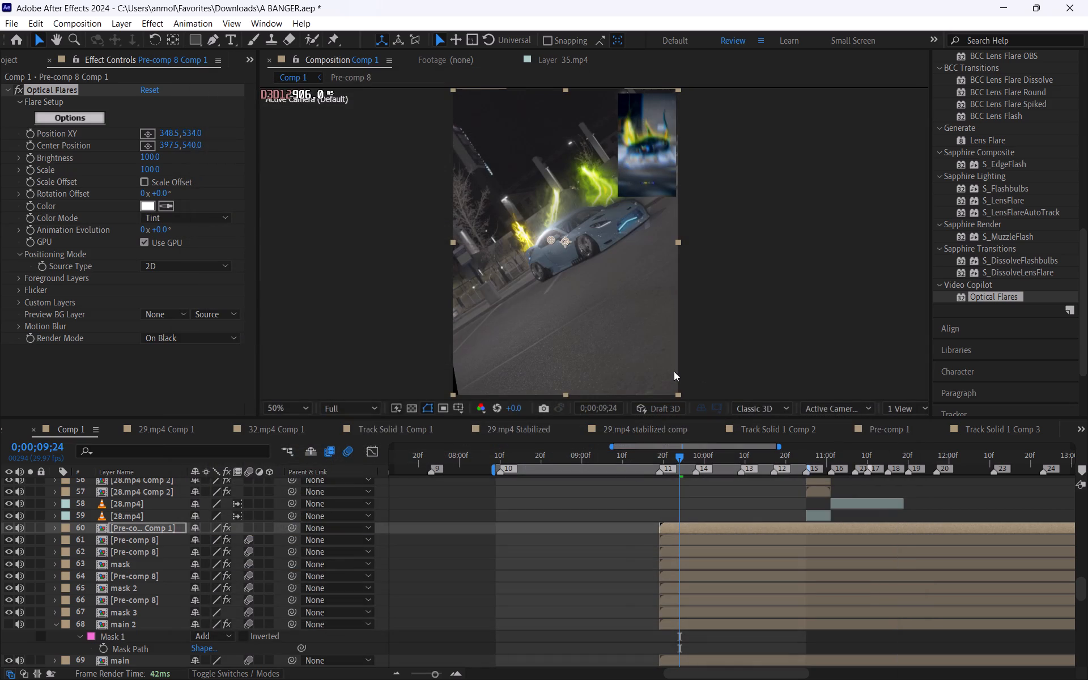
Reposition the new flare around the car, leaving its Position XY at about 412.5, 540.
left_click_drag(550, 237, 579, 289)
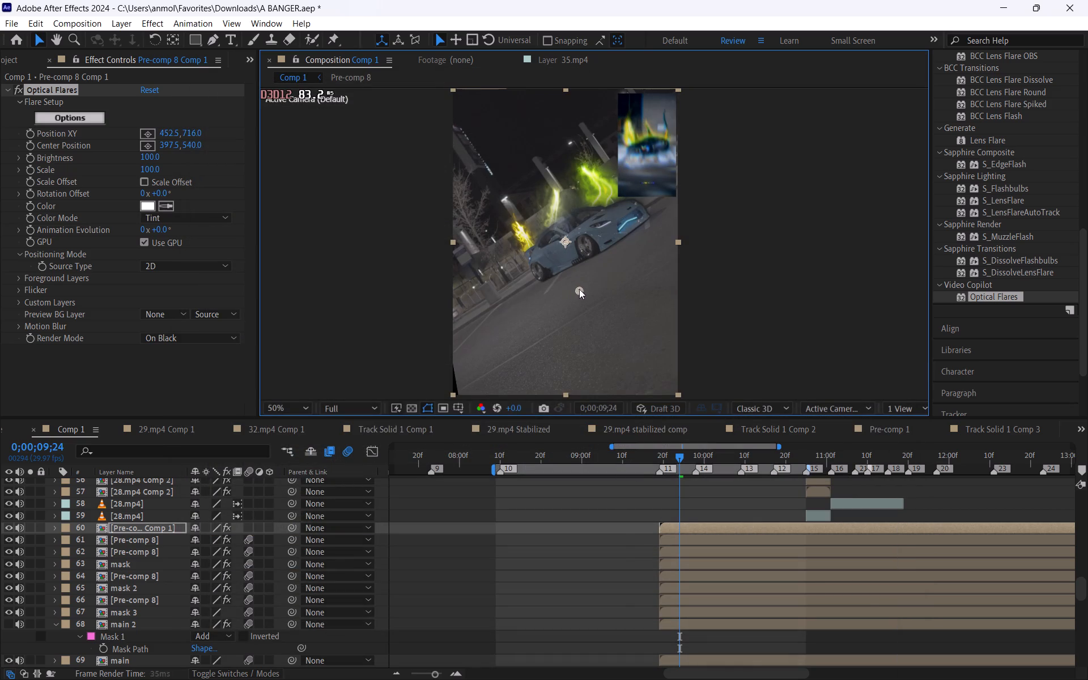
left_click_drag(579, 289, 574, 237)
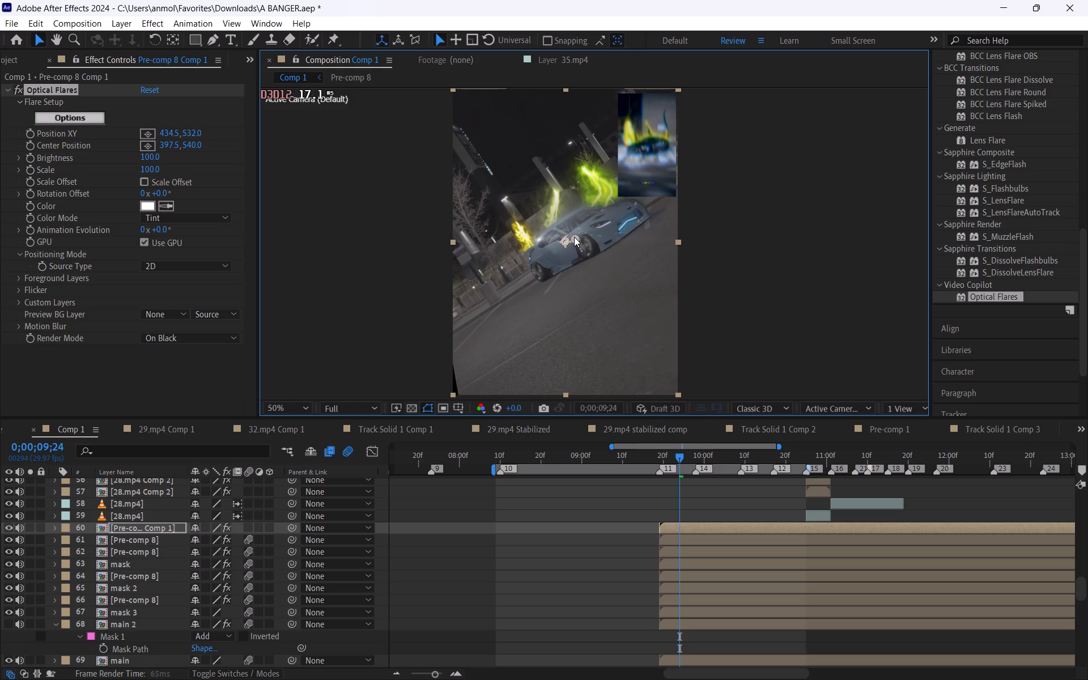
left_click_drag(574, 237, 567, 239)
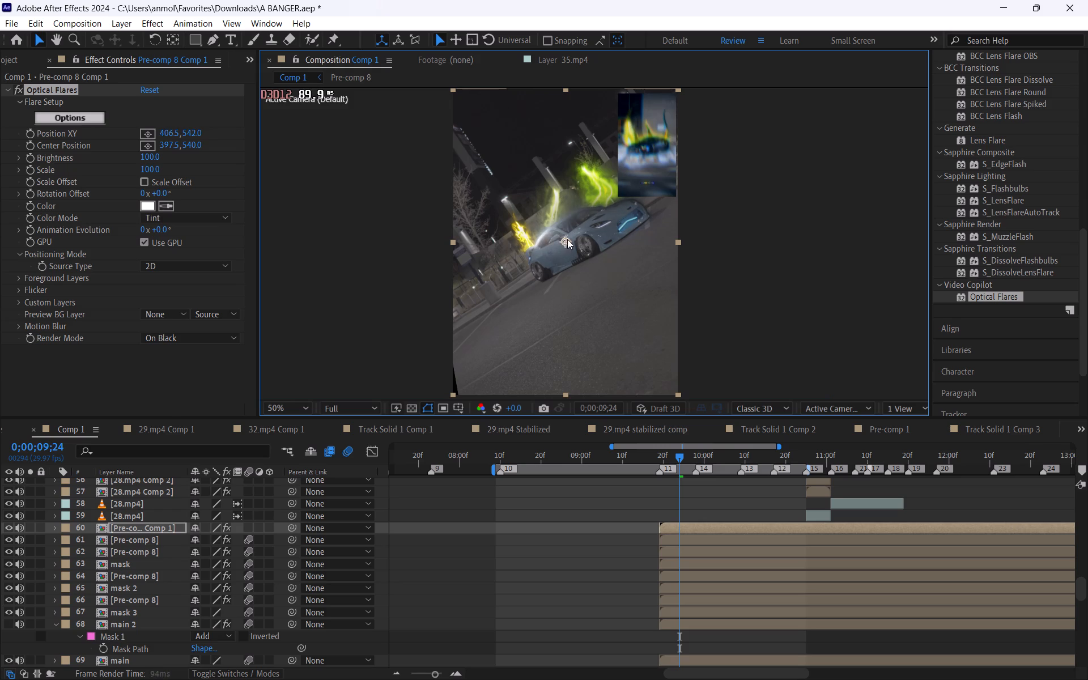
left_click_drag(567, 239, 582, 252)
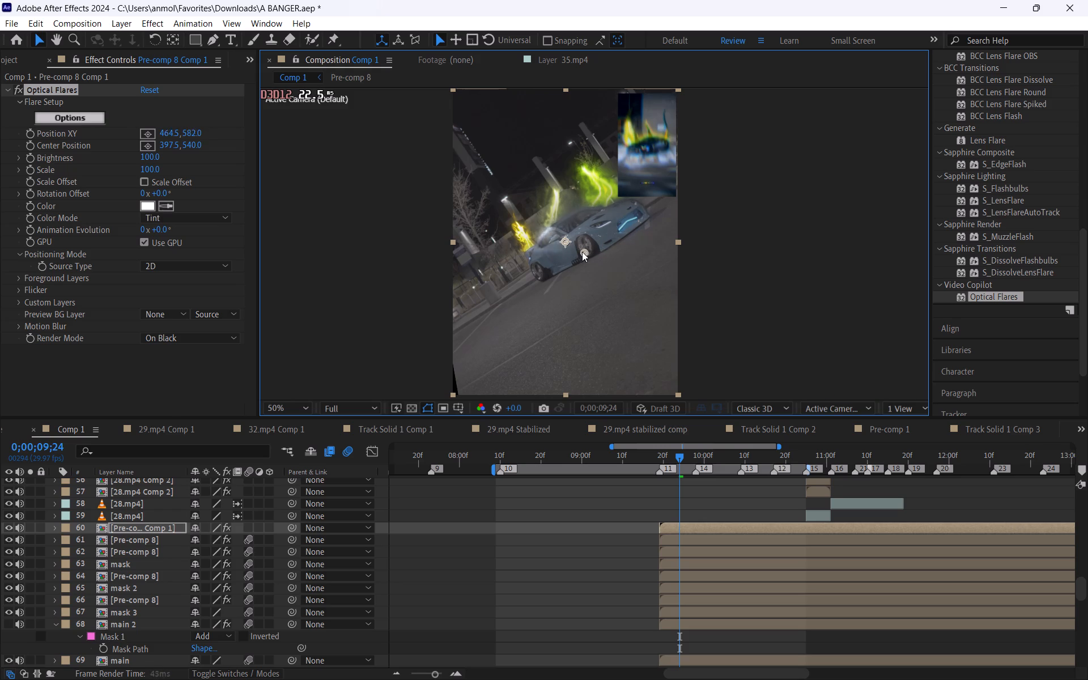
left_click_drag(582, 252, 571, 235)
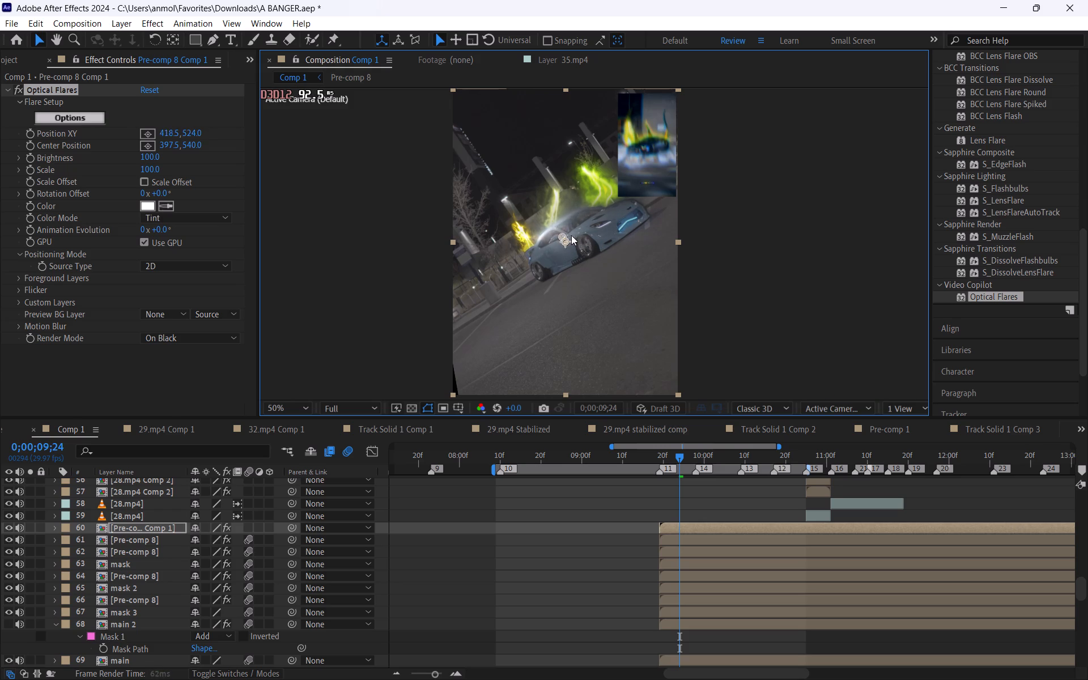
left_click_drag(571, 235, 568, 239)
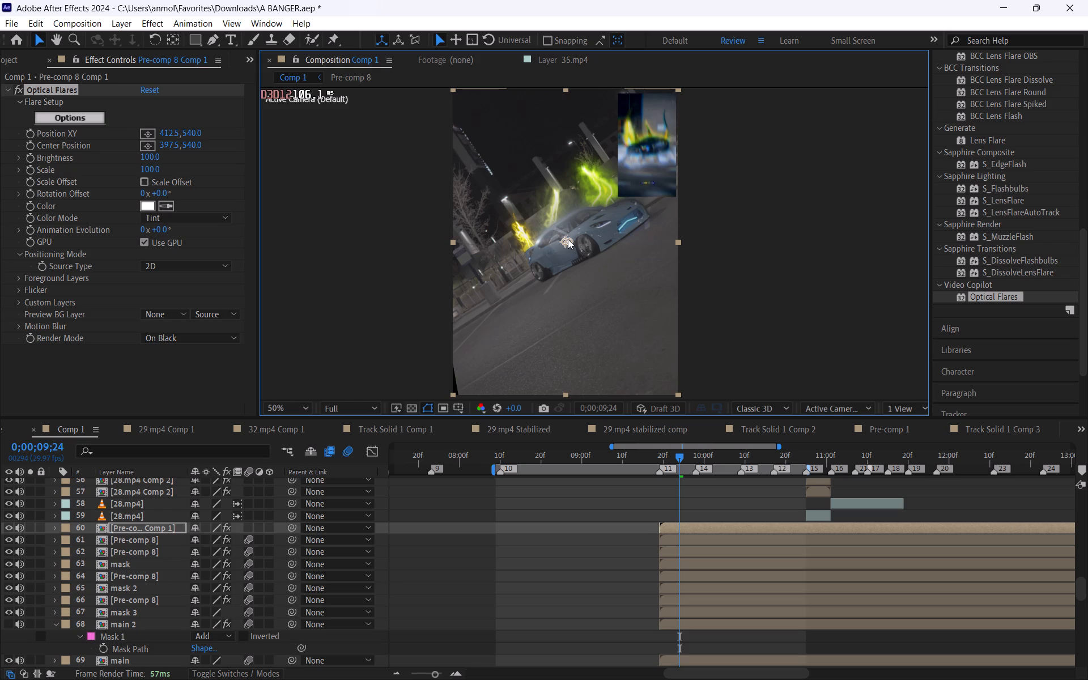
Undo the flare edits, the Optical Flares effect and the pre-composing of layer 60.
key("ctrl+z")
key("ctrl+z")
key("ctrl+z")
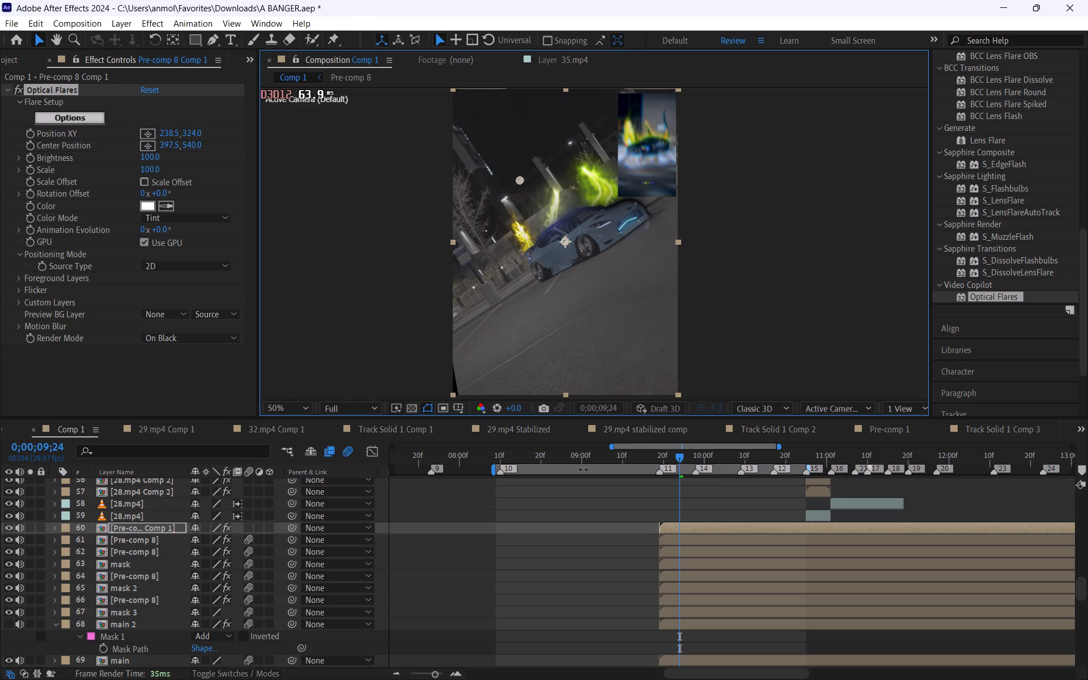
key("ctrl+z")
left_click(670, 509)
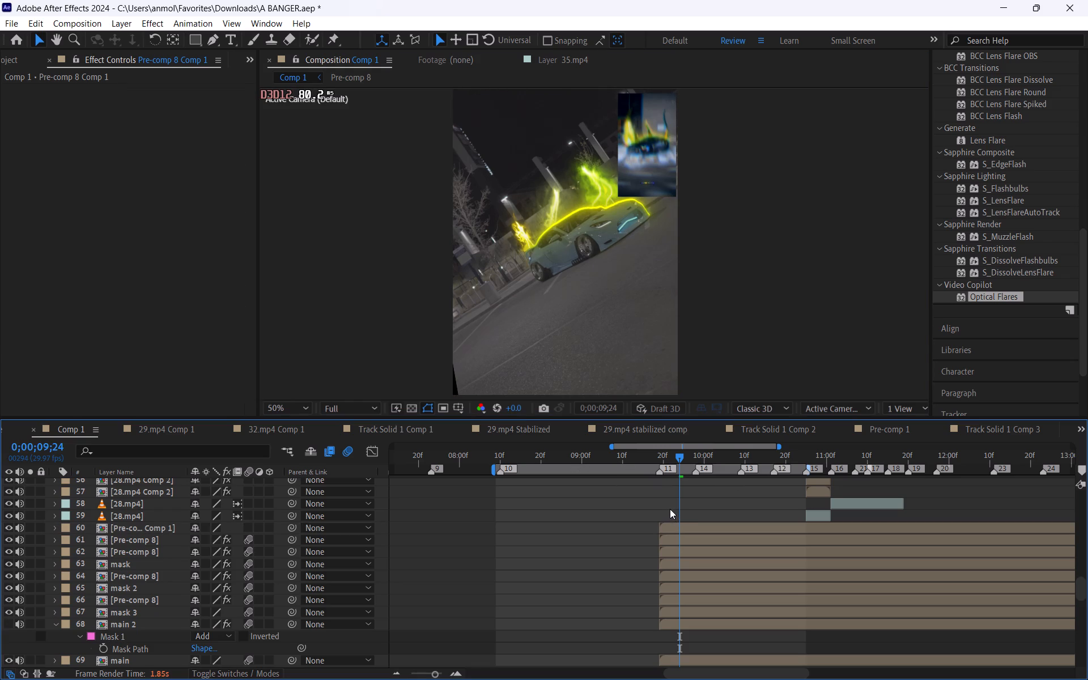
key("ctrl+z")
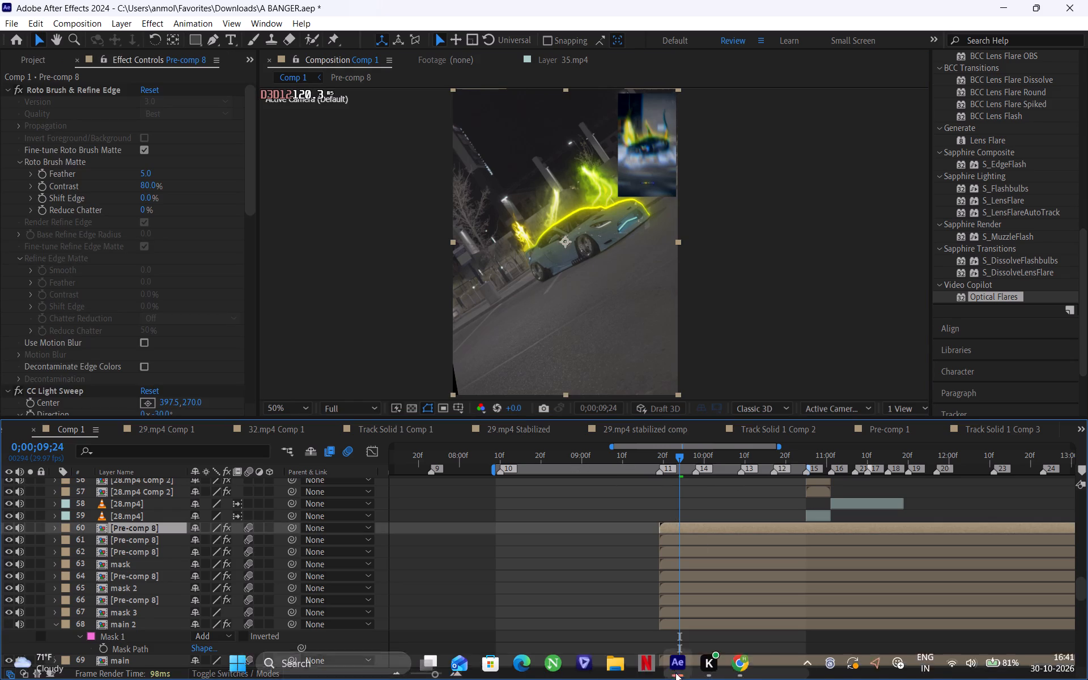